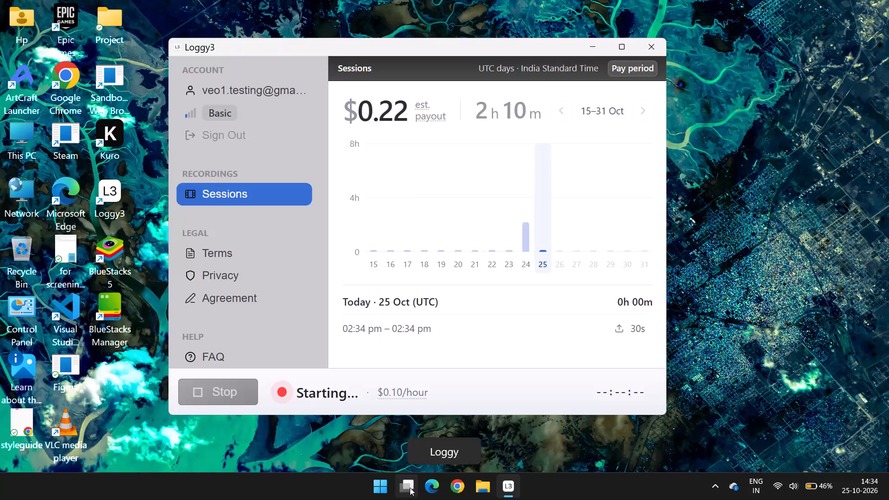
Switch to the Work virtual desktop.
{"action": "left_click", "coordinate": [515, 432]}
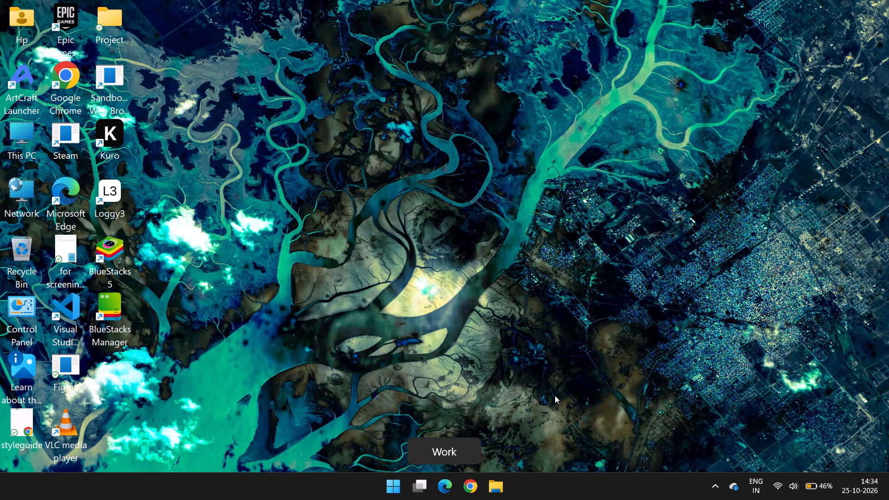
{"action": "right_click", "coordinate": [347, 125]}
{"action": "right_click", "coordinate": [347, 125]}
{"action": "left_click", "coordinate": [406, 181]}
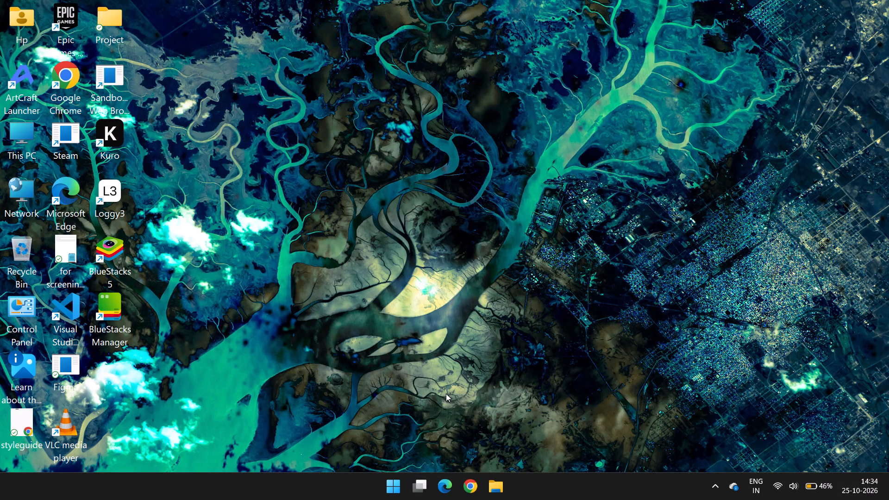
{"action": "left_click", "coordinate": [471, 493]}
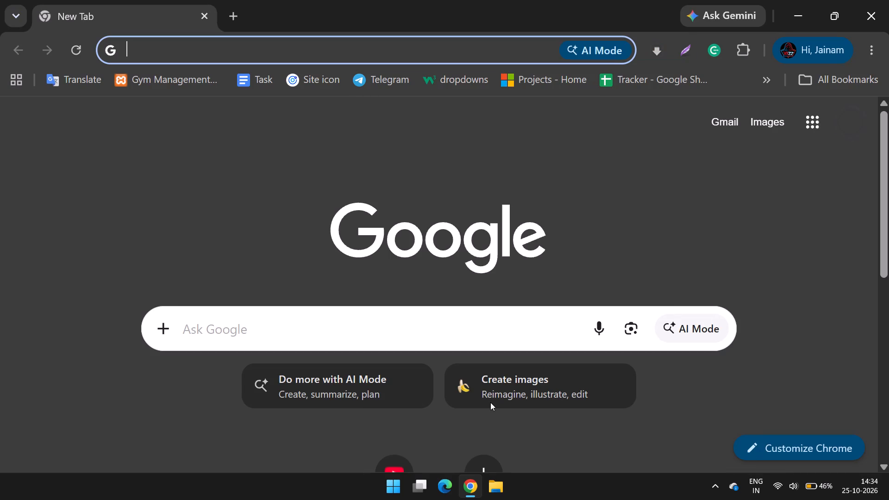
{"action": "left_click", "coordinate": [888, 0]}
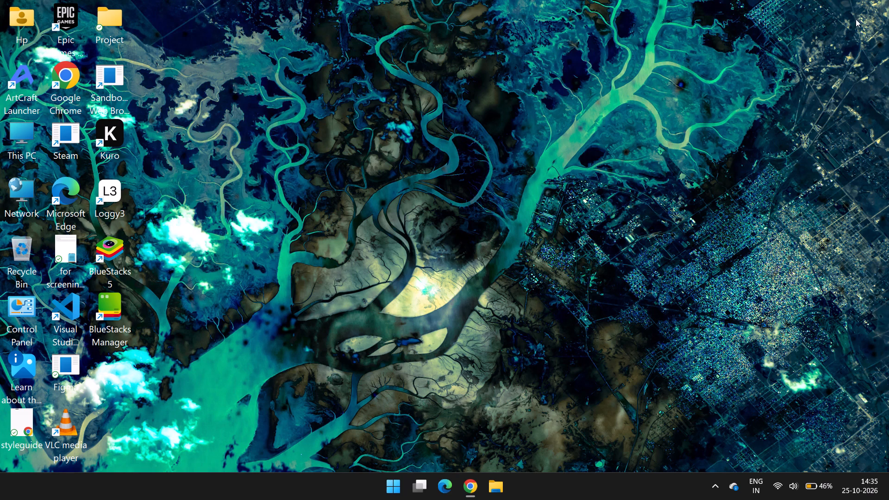
Search the computer for "figma" and launch the Figma app.
{"action": "type", "text": "figma"}
{"action": "key", "text": "Return"}
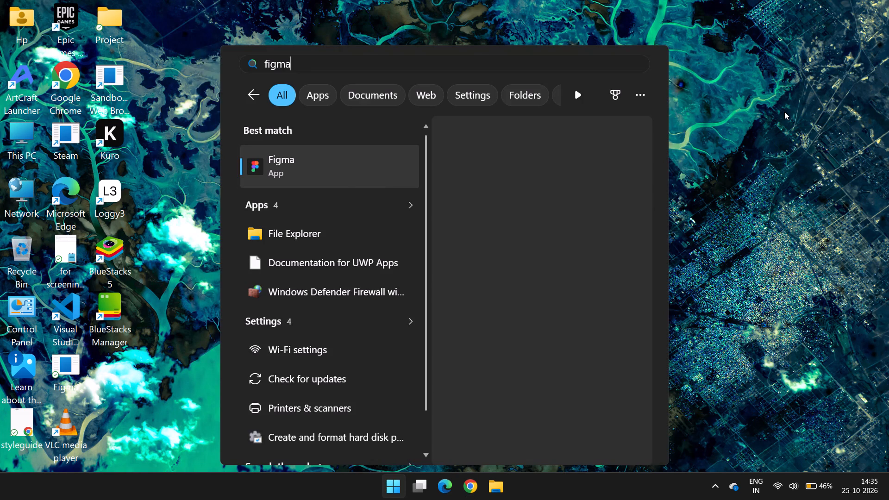
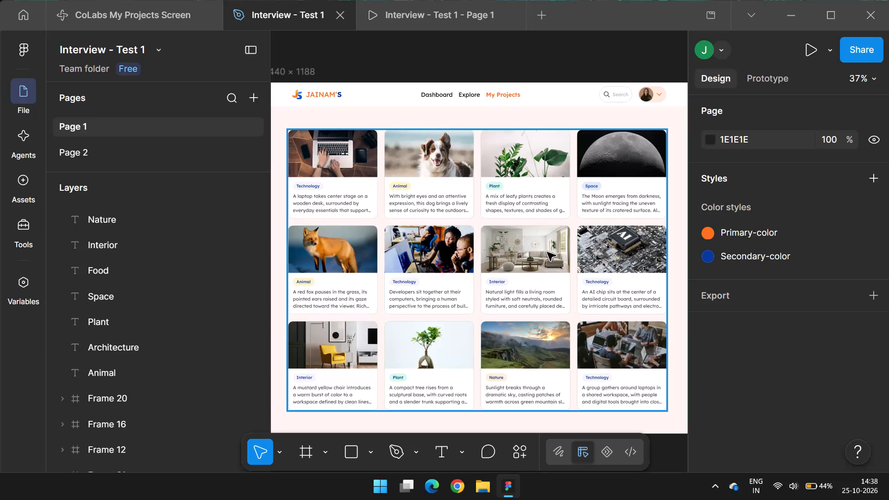
Hide the interface and examine the JAINAM'S My Projects frame from header to bottom cards, with layout guides shown.
{"action": "key", "text": "ctrl+backslash"}
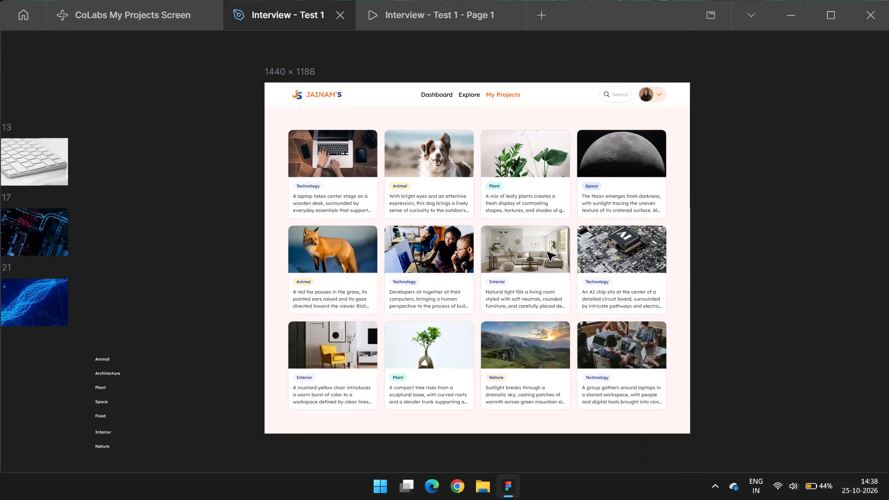
{"action": "scroll", "coordinate": [420, 298], "scroll_direction": "up", "scroll_amount": 2, "text": "ctrl"}
{"action": "scroll", "coordinate": [514, 294], "scroll_direction": "down", "scroll_amount": 1}
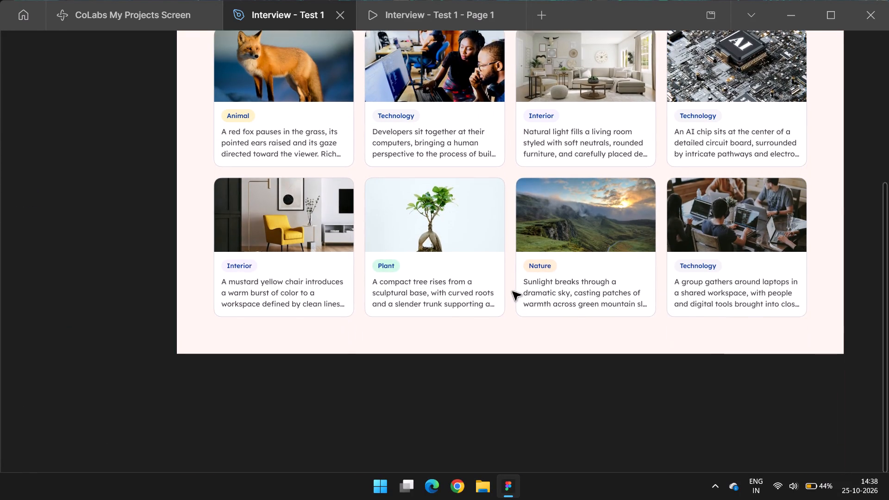
{"action": "scroll", "coordinate": [513, 292], "scroll_direction": "down", "scroll_amount": 1}
{"action": "scroll", "coordinate": [513, 292], "scroll_direction": "up", "scroll_amount": 4}
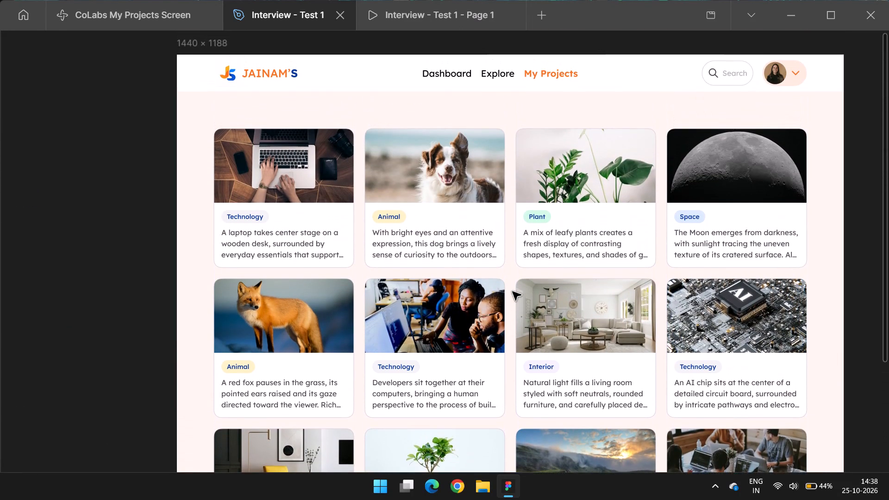
{"action": "key", "text": "ctrl+shift+4"}
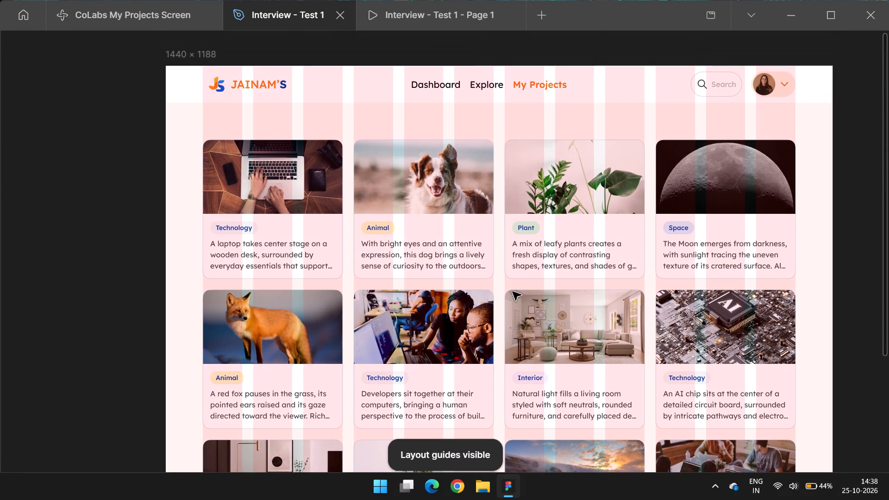
Switch to the CoLabs My Projects Screen file.
{"action": "left_click", "coordinate": [94, 20]}
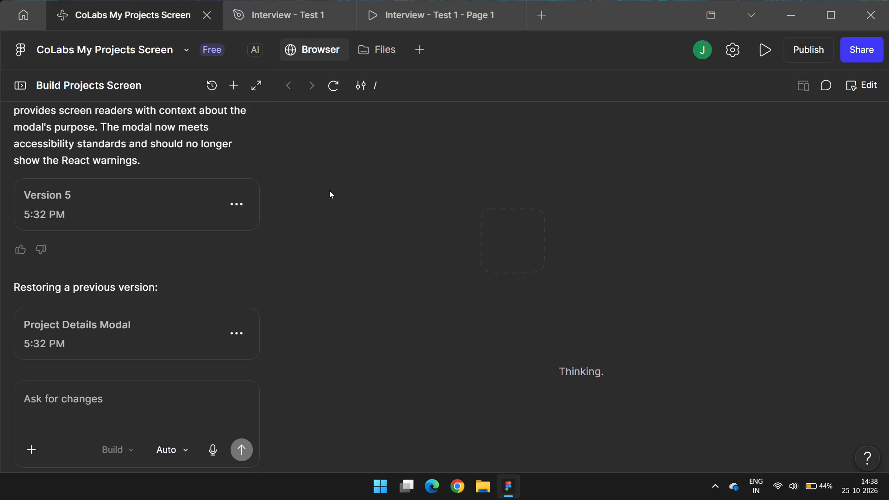
{"action": "scroll", "coordinate": [420, 249], "scroll_direction": "down", "scroll_amount": 2}
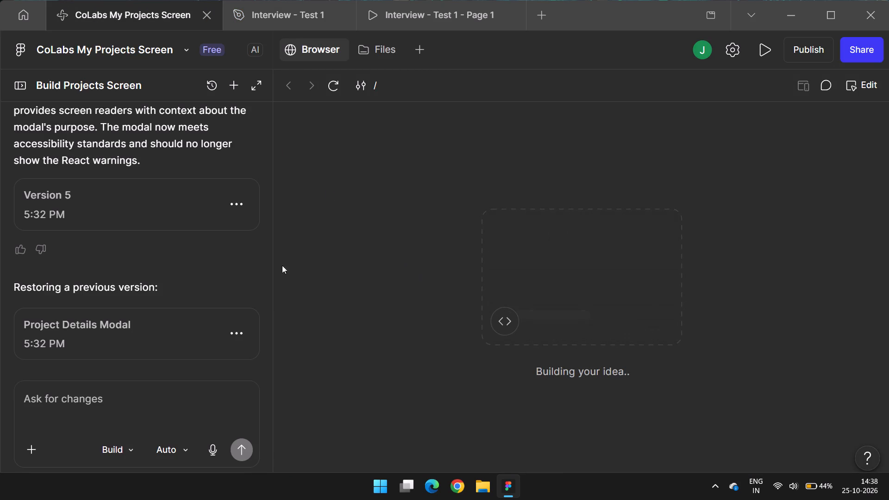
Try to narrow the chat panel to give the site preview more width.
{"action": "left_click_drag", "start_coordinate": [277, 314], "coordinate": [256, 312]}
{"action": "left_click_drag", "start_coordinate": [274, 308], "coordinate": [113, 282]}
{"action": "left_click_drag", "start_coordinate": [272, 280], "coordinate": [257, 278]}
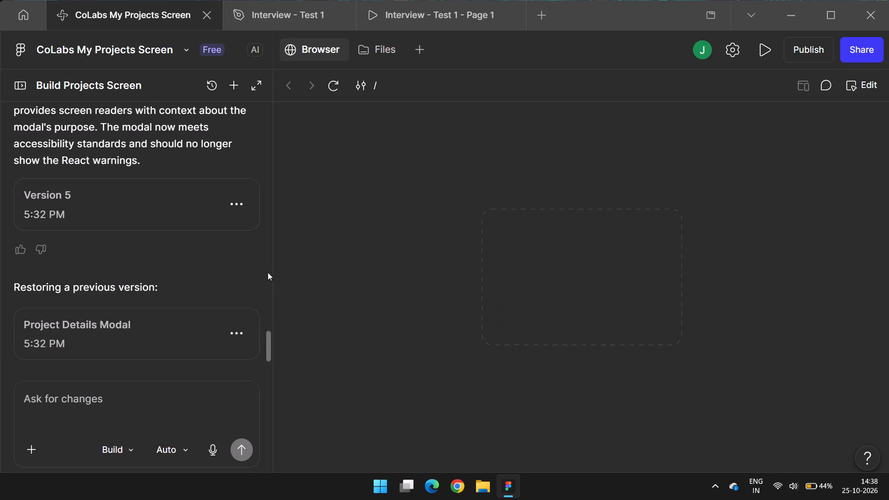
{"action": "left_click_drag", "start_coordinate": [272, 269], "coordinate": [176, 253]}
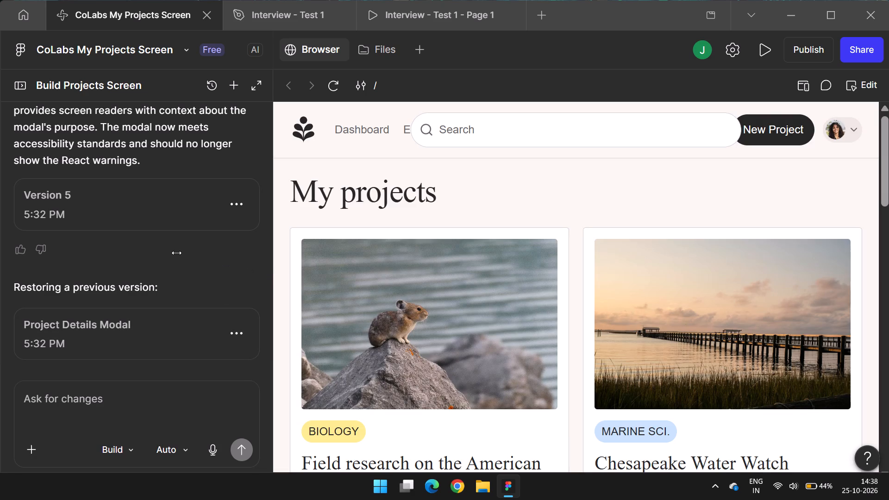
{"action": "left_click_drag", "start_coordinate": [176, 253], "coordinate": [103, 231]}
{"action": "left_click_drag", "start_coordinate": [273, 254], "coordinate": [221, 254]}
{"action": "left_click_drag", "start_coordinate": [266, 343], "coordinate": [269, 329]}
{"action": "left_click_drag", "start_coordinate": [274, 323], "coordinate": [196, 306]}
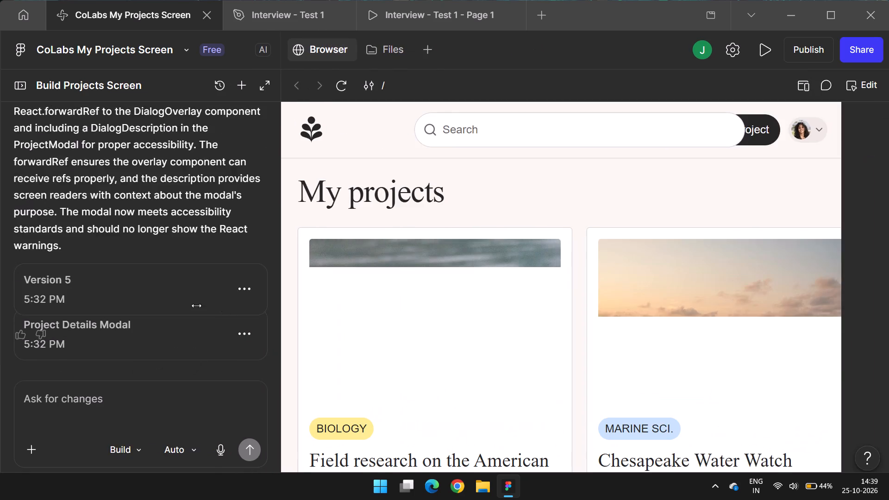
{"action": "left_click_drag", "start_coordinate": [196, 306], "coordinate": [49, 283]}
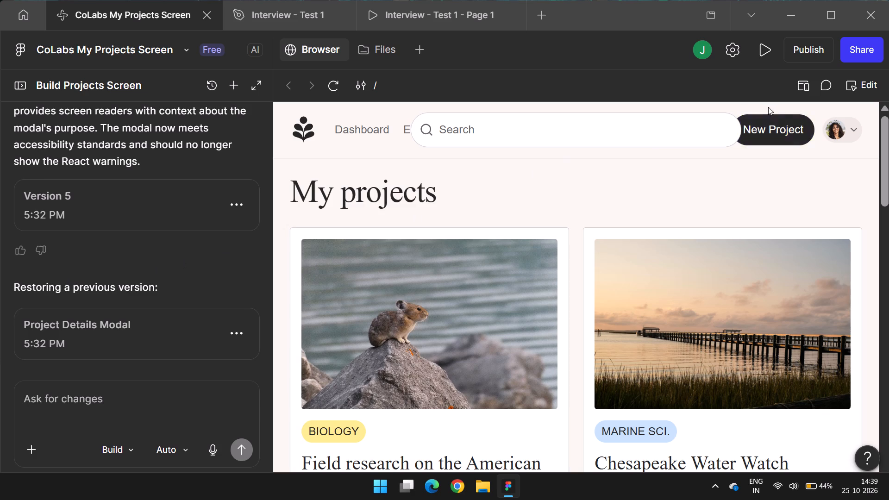
Switch the site preview to the mobile device view.
{"action": "left_click", "coordinate": [641, 131]}
{"action": "left_click", "coordinate": [564, 172]}
{"action": "scroll", "coordinate": [595, 175], "scroll_direction": "up", "scroll_amount": 3}
{"action": "left_click", "coordinate": [806, 89]}
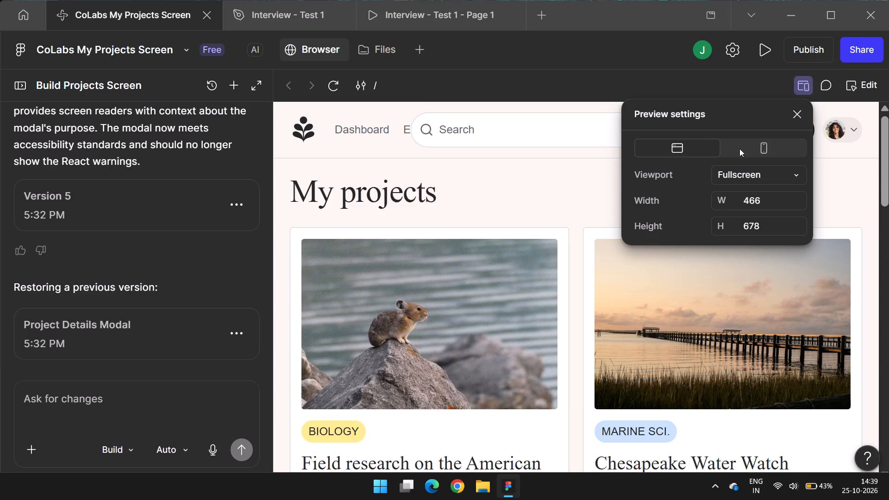
{"action": "left_click", "coordinate": [765, 153]}
{"action": "left_click", "coordinate": [460, 179]}
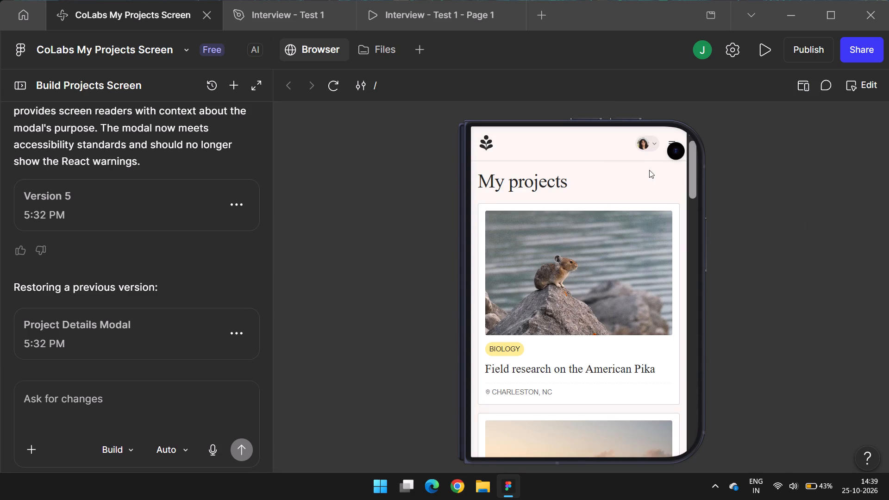
Test the navigation menu and the profile dropdown in the mobile preview's header.
{"action": "left_click", "coordinate": [675, 143]}
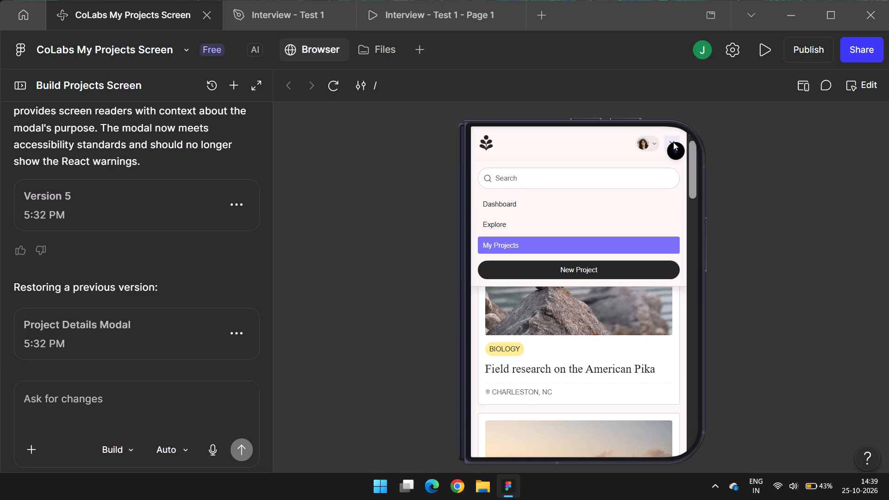
{"action": "left_click", "coordinate": [673, 142]}
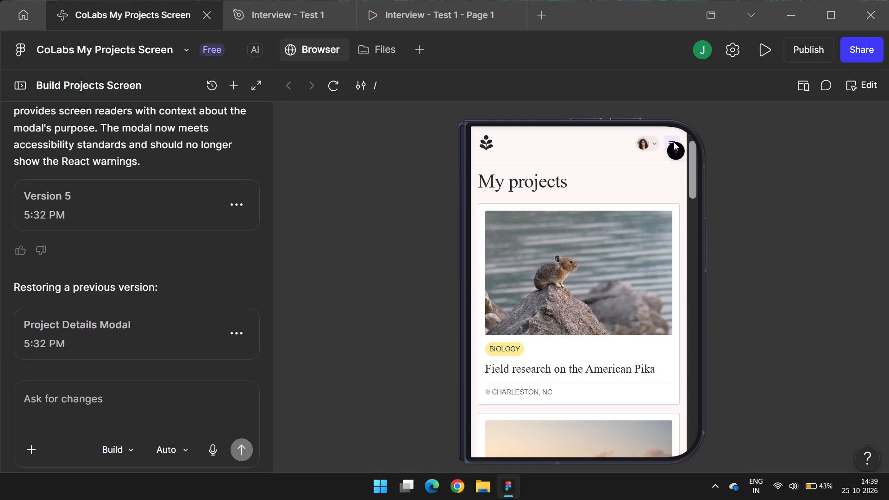
{"action": "left_click", "coordinate": [651, 147]}
{"action": "left_click", "coordinate": [649, 149]}
{"action": "left_click", "coordinate": [674, 149]}
{"action": "left_click_drag", "start_coordinate": [673, 148], "coordinate": [673, 152]}
{"action": "left_click", "coordinate": [675, 145]}
{"action": "triple_click", "coordinate": [670, 142]}
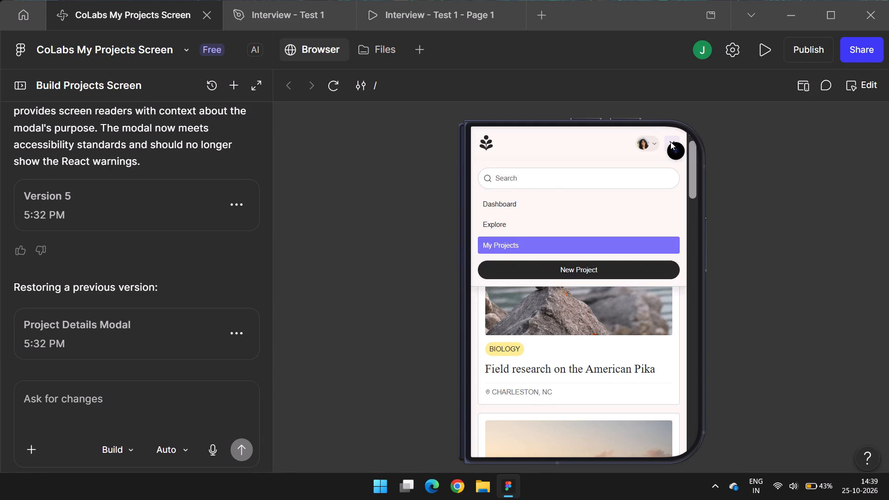
Open the Field research on the American Pika card in the mobile preview, review its details modal, and close it.
{"action": "double_click", "coordinate": [611, 271]}
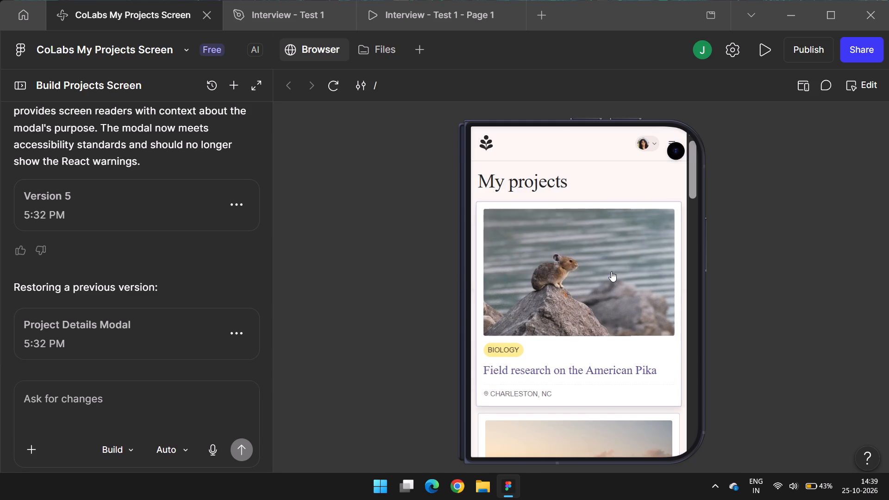
{"action": "scroll", "coordinate": [636, 224], "scroll_direction": "down", "scroll_amount": 5}
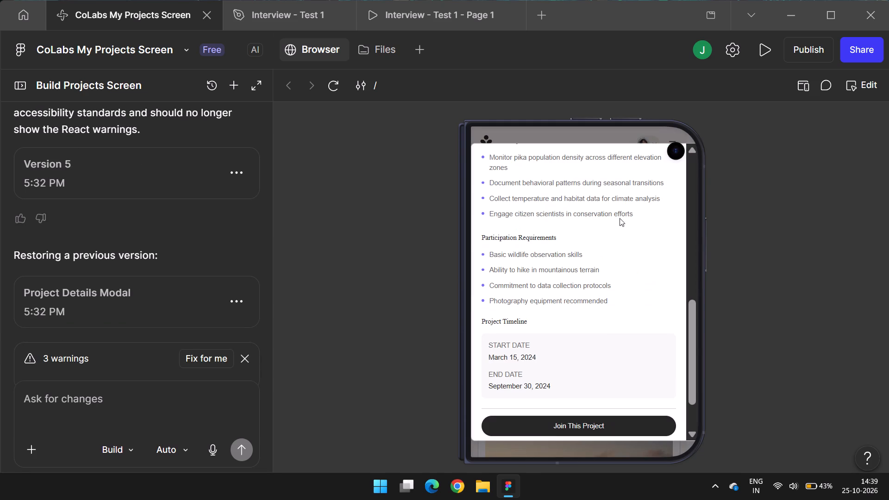
{"action": "scroll", "coordinate": [592, 263], "scroll_direction": "down", "scroll_amount": 2}
{"action": "scroll", "coordinate": [585, 265], "scroll_direction": "up", "scroll_amount": 5}
{"action": "scroll", "coordinate": [585, 265], "scroll_direction": "down", "scroll_amount": 12}
{"action": "scroll", "coordinate": [578, 269], "scroll_direction": "up", "scroll_amount": 5}
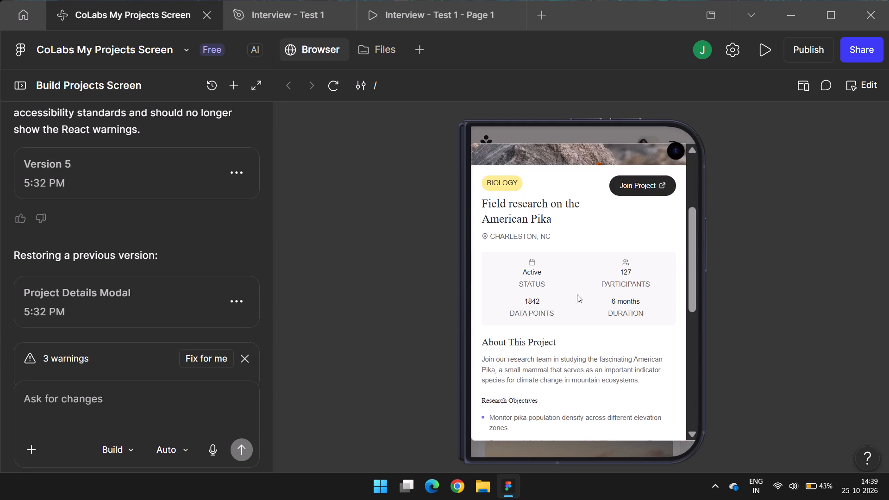
{"action": "scroll", "coordinate": [577, 294], "scroll_direction": "up", "scroll_amount": 4}
{"action": "left_click", "coordinate": [651, 196]}
{"action": "left_click", "coordinate": [668, 164]}
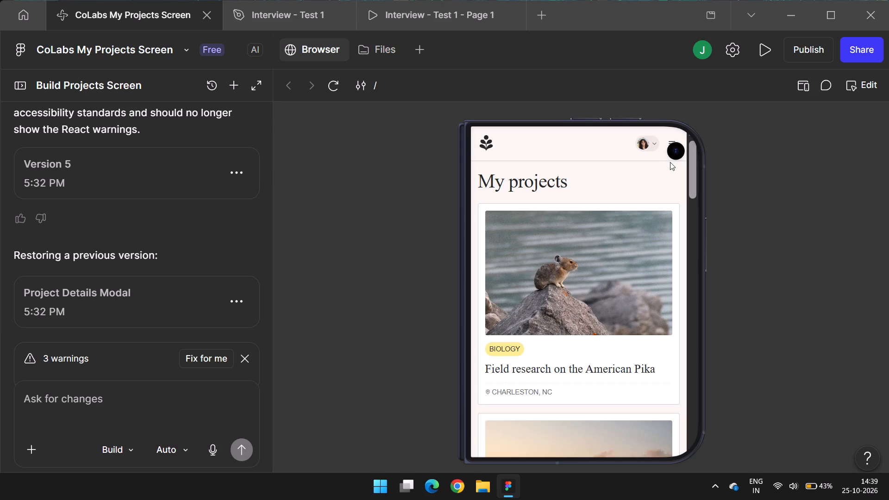
Switch the site preview back to the desktop browser view.
{"action": "left_click", "coordinate": [812, 92]}
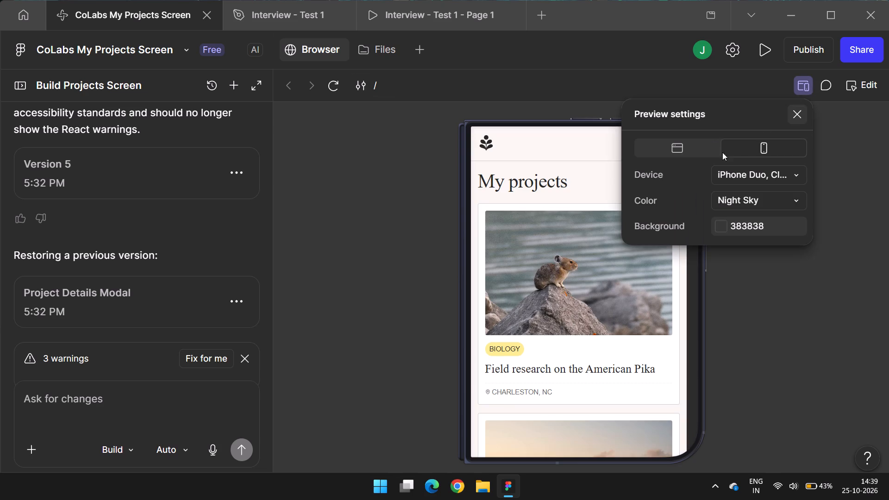
{"action": "left_click", "coordinate": [670, 139]}
{"action": "left_click", "coordinate": [517, 192]}
{"action": "scroll", "coordinate": [523, 194], "scroll_direction": "down", "scroll_amount": 4}
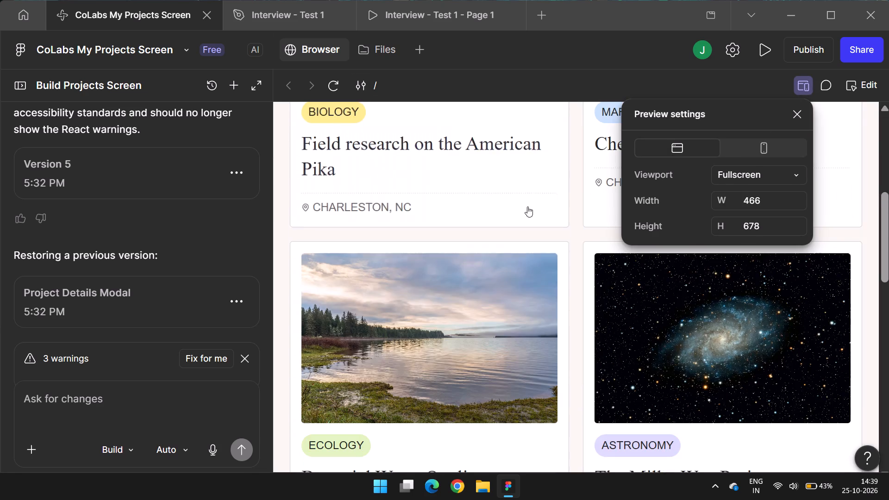
{"action": "scroll", "coordinate": [485, 229], "scroll_direction": "up", "scroll_amount": 4}
Open the Field research on the American Pika card in the desktop preview, review its full details modal, and close it.
{"action": "left_click", "coordinate": [431, 272]}
{"action": "scroll", "coordinate": [509, 297], "scroll_direction": "down", "scroll_amount": 2}
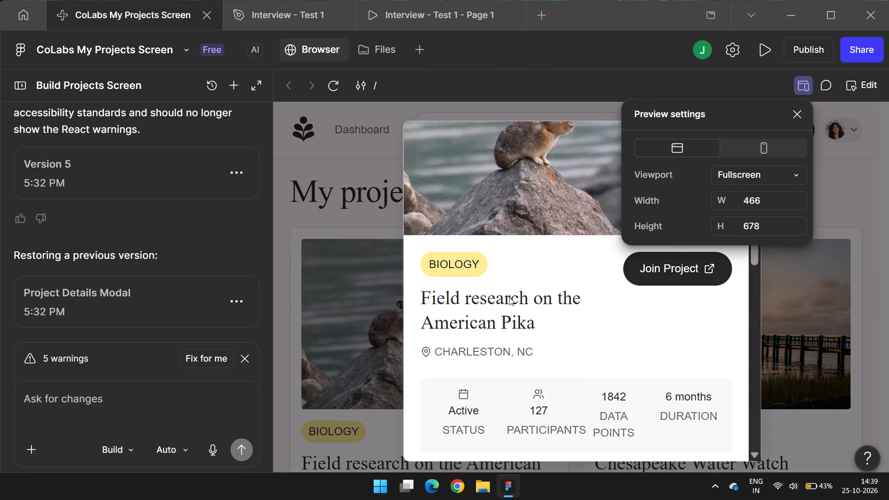
{"action": "scroll", "coordinate": [521, 298], "scroll_direction": "down", "scroll_amount": 11}
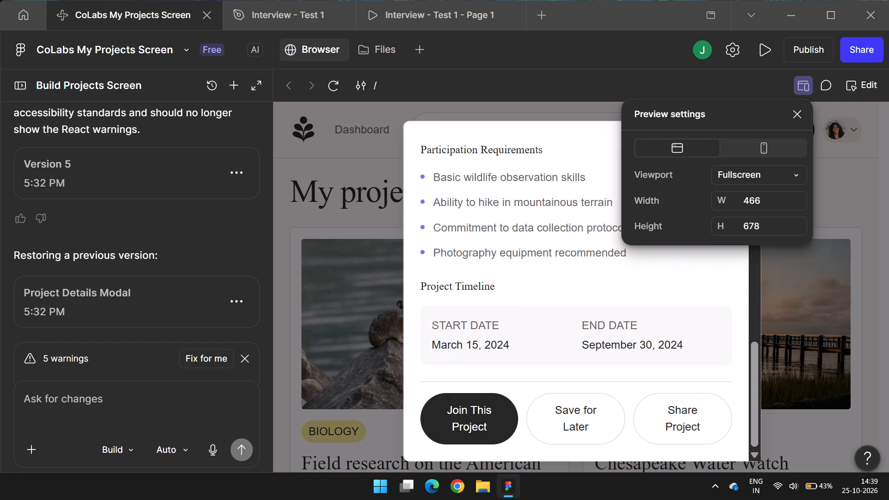
{"action": "scroll", "coordinate": [487, 362], "scroll_direction": "up", "scroll_amount": 5}
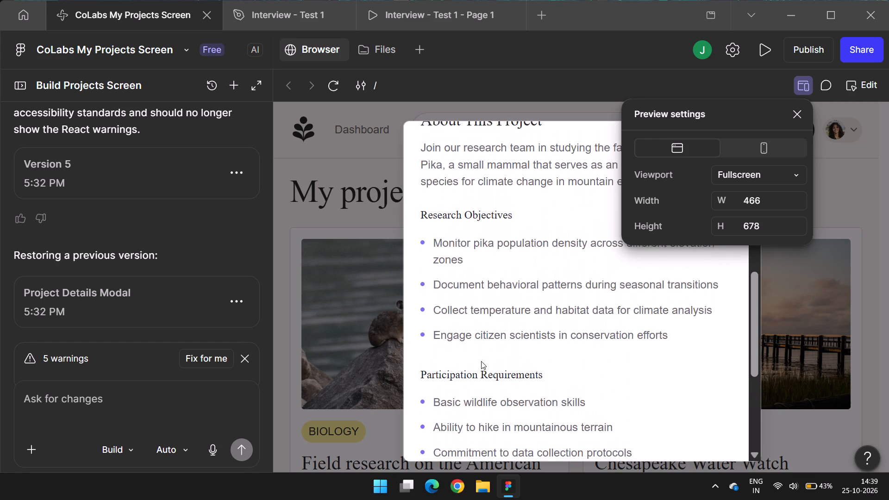
{"action": "scroll", "coordinate": [481, 361], "scroll_direction": "down", "scroll_amount": 4}
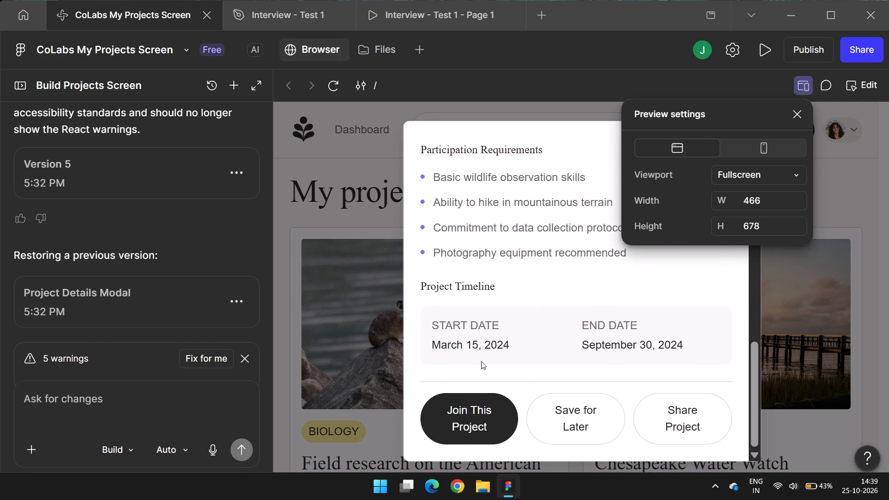
{"action": "scroll", "coordinate": [481, 361], "scroll_direction": "up", "scroll_amount": 5}
{"action": "left_click", "coordinate": [384, 241]}
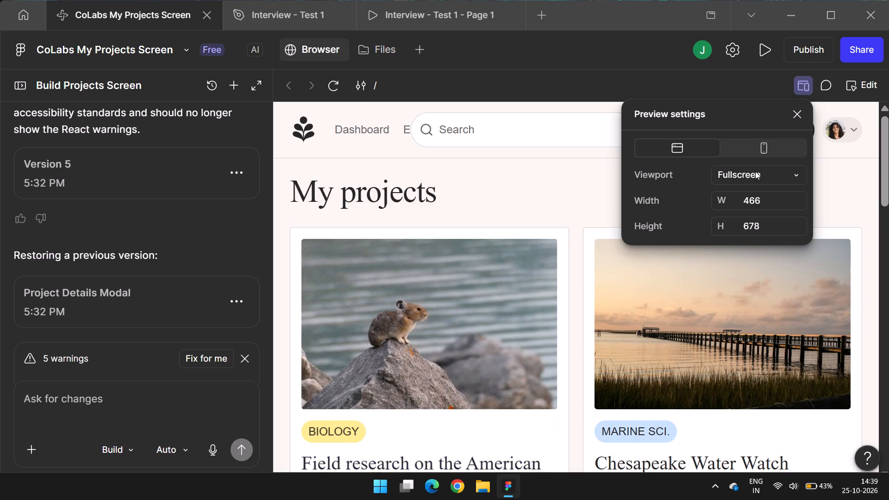
Close the preview settings and review the desktop My projects page from the project cards down to the footer.
{"action": "left_click", "coordinate": [798, 112]}
{"action": "scroll", "coordinate": [630, 358], "scroll_direction": "down", "scroll_amount": 7}
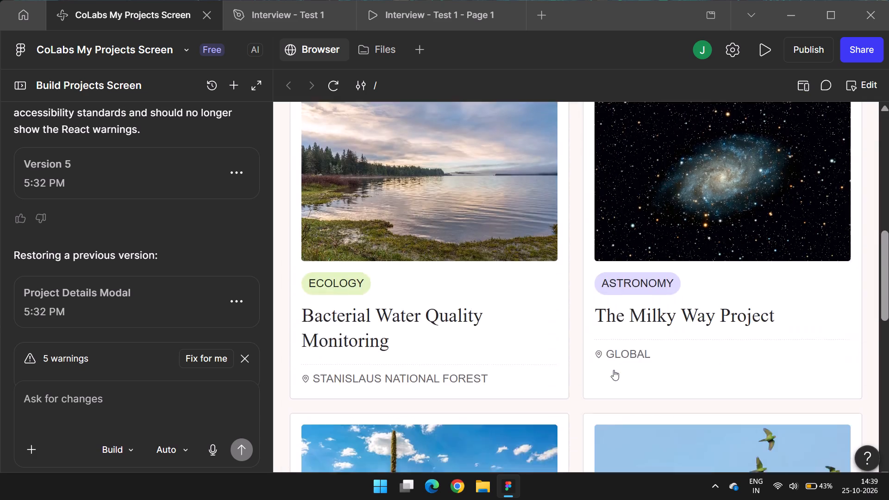
{"action": "scroll", "coordinate": [614, 370], "scroll_direction": "down", "scroll_amount": 6}
{"action": "scroll", "coordinate": [614, 370], "scroll_direction": "up", "scroll_amount": 4}
{"action": "scroll", "coordinate": [614, 370], "scroll_direction": "down", "scroll_amount": 1}
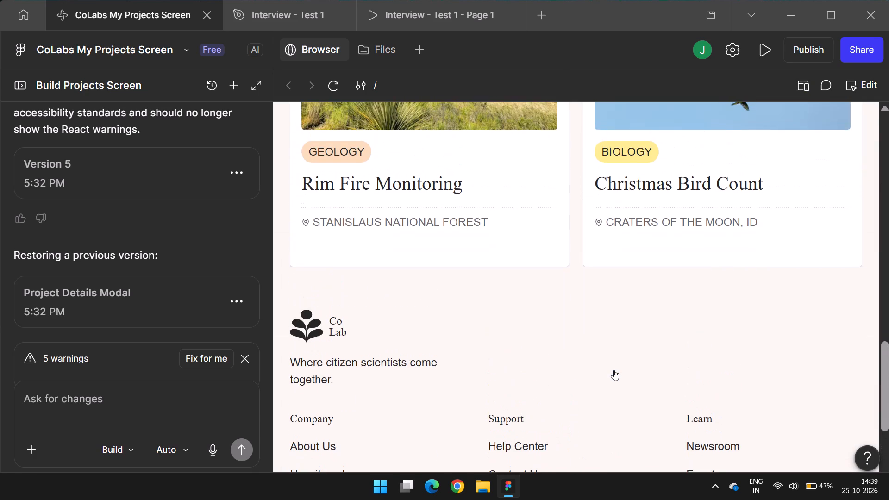
{"action": "scroll", "coordinate": [614, 370], "scroll_direction": "down", "scroll_amount": 8}
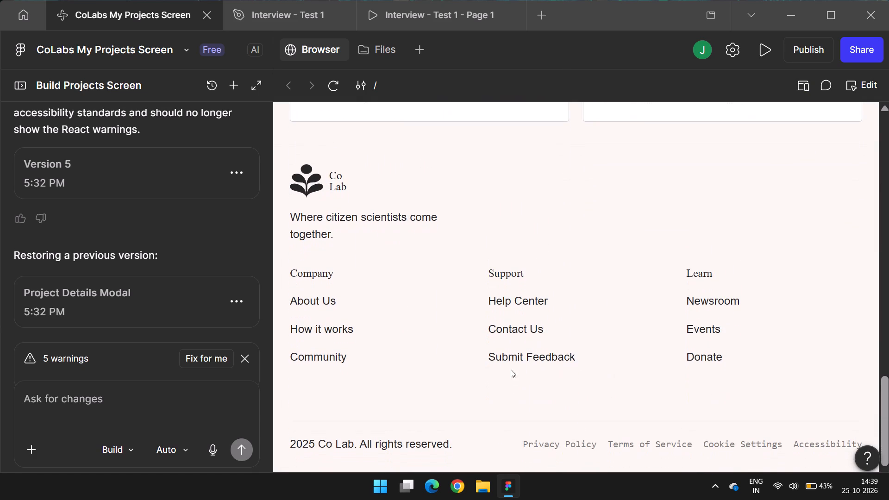
{"action": "scroll", "coordinate": [476, 343], "scroll_direction": "up", "scroll_amount": 2}
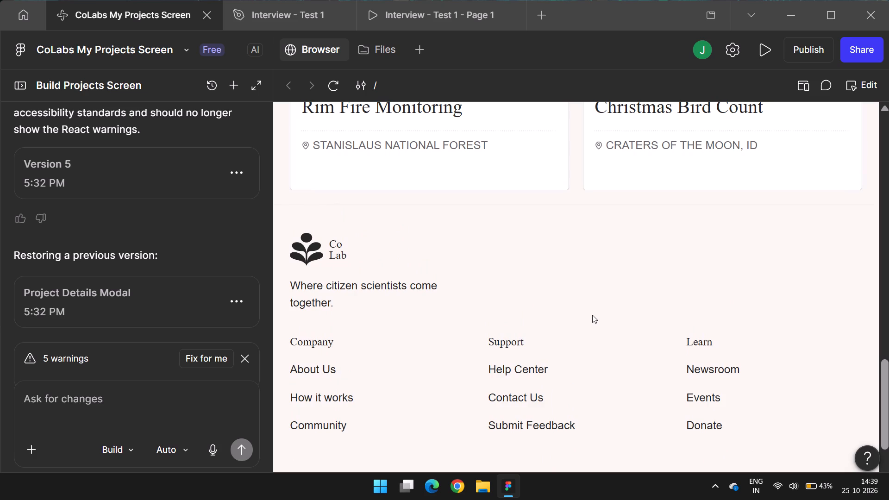
{"action": "scroll", "coordinate": [592, 315], "scroll_direction": "down", "scroll_amount": 1}
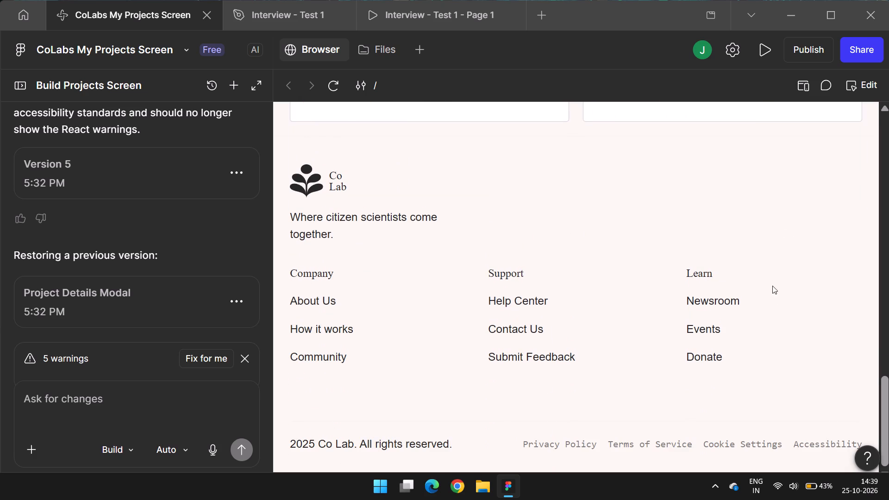
{"action": "scroll", "coordinate": [416, 286], "scroll_direction": "down", "scroll_amount": 2}
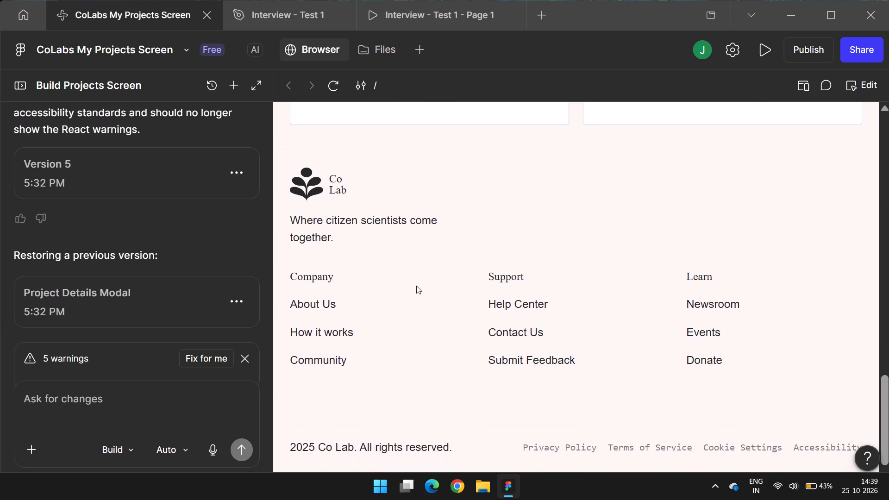
{"action": "scroll", "coordinate": [416, 286], "scroll_direction": "down", "scroll_amount": 2}
{"action": "scroll", "coordinate": [522, 314], "scroll_direction": "down", "scroll_amount": 1}
Test the Help Center, Contact Us and Events links in the prototype's footer.
{"action": "left_click", "coordinate": [516, 300]}
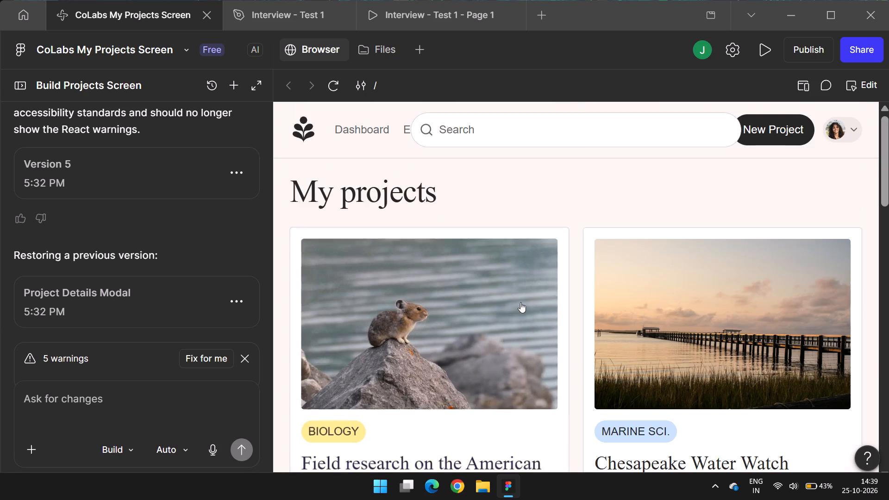
{"action": "scroll", "coordinate": [538, 312], "scroll_direction": "down", "scroll_amount": 8}
{"action": "left_click", "coordinate": [538, 331]}
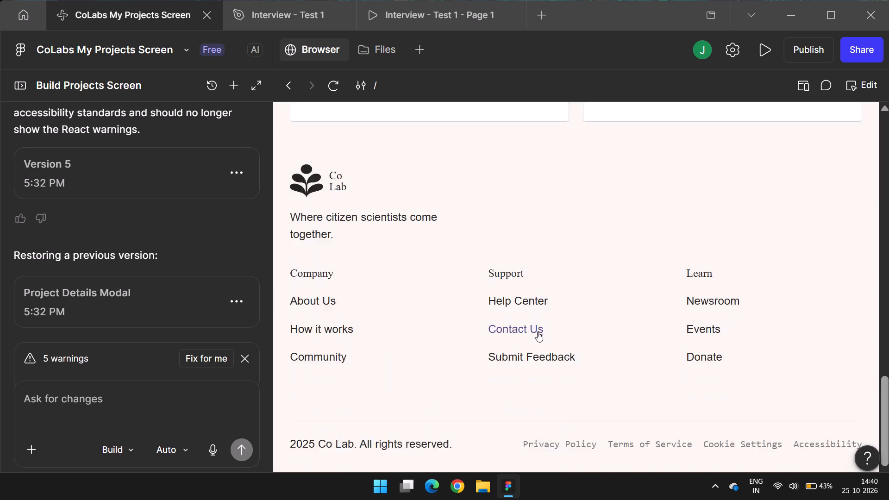
{"action": "scroll", "coordinate": [547, 321], "scroll_direction": "down", "scroll_amount": 13}
{"action": "left_click", "coordinate": [714, 332]}
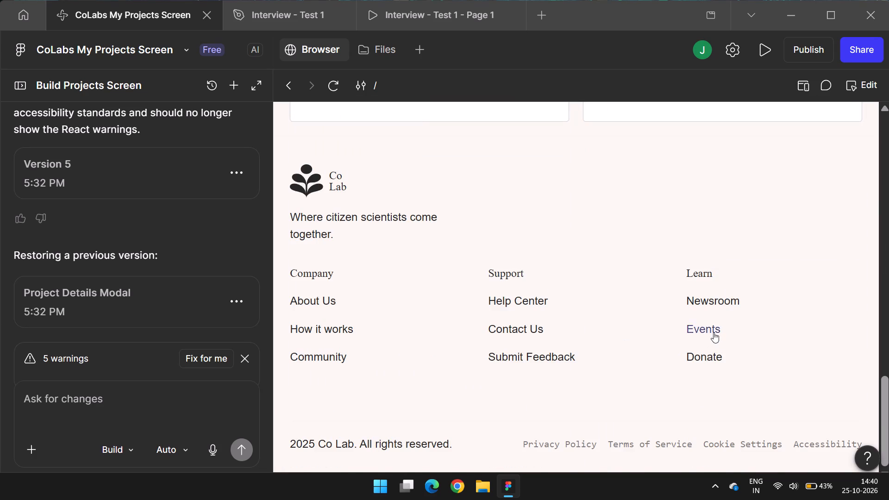
{"action": "scroll", "coordinate": [710, 329], "scroll_direction": "down", "scroll_amount": 7}
Inspect the JAINAM'S projects frame in the Interview - Test 1 file and compare it with the CoLabs prototype.
{"action": "left_click", "coordinate": [286, 24]}
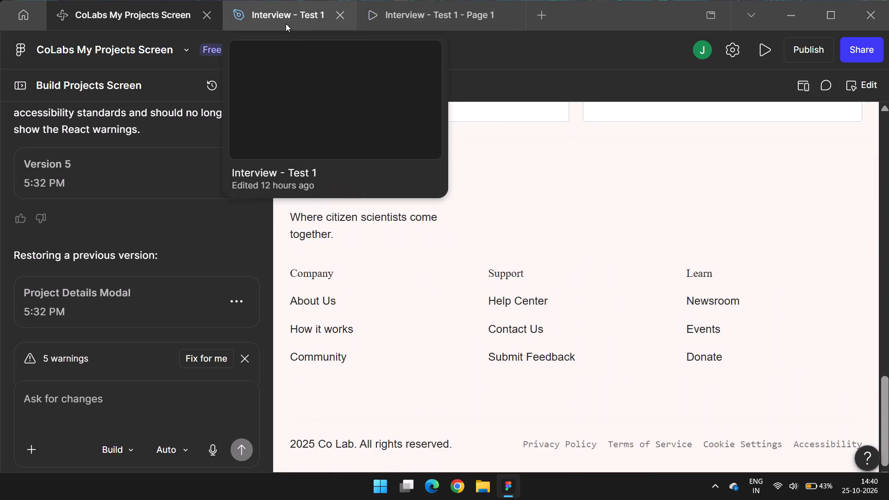
{"action": "scroll", "coordinate": [294, 169], "scroll_direction": "down", "scroll_amount": 4, "text": "ctrl"}
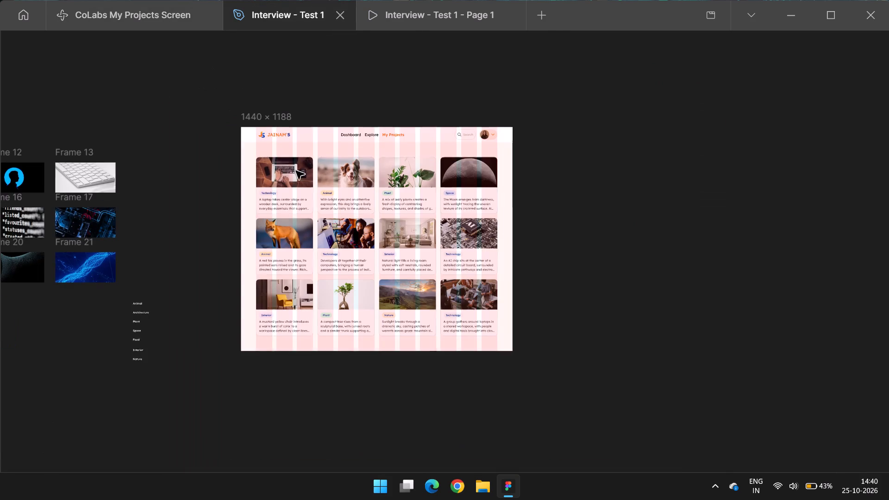
{"action": "left_click", "coordinate": [575, 306]}
{"action": "scroll", "coordinate": [576, 296], "scroll_direction": "right", "scroll_amount": 1}
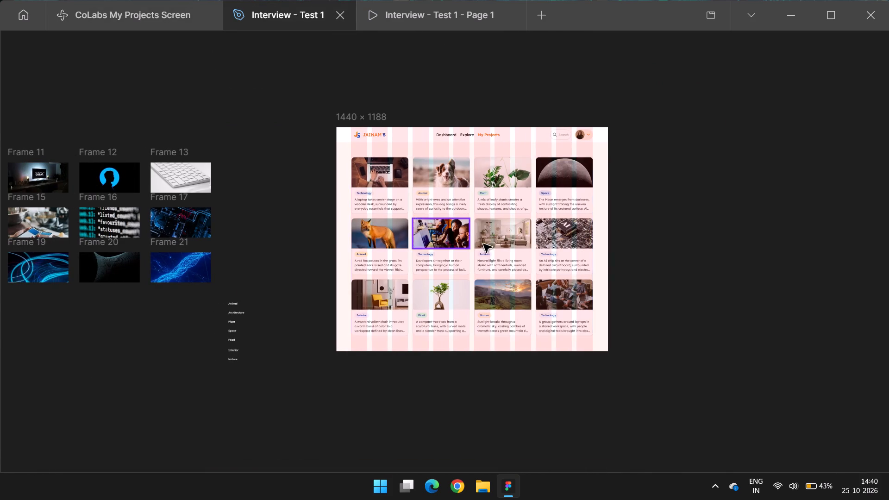
{"action": "scroll", "coordinate": [490, 246], "scroll_direction": "up", "scroll_amount": 2, "text": "ctrl"}
{"action": "left_click", "coordinate": [311, 174]}
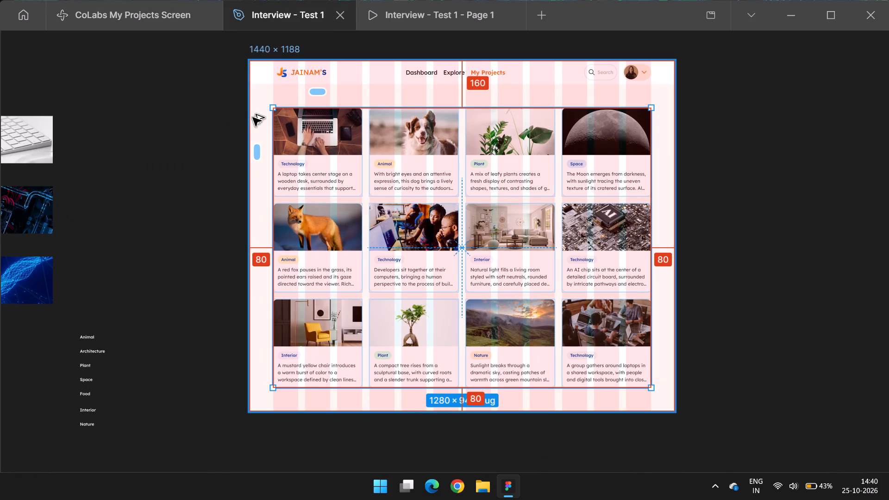
{"action": "left_click", "coordinate": [201, 140]}
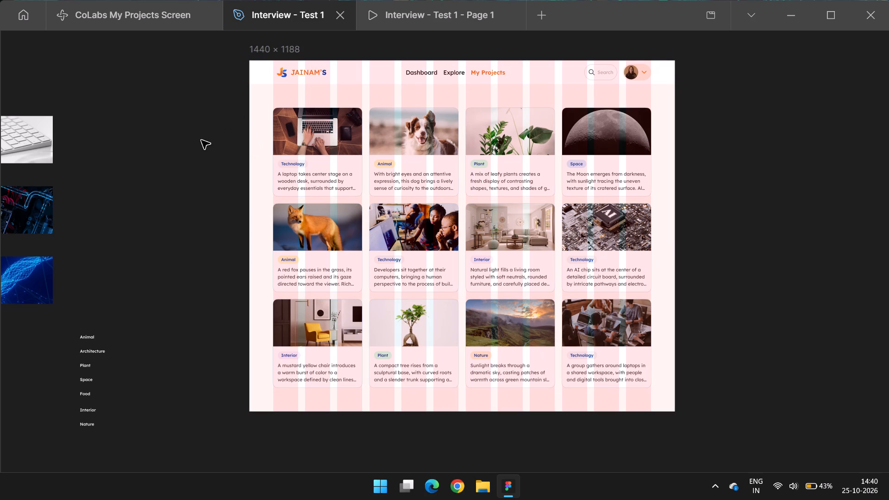
{"action": "left_click", "coordinate": [124, 19]}
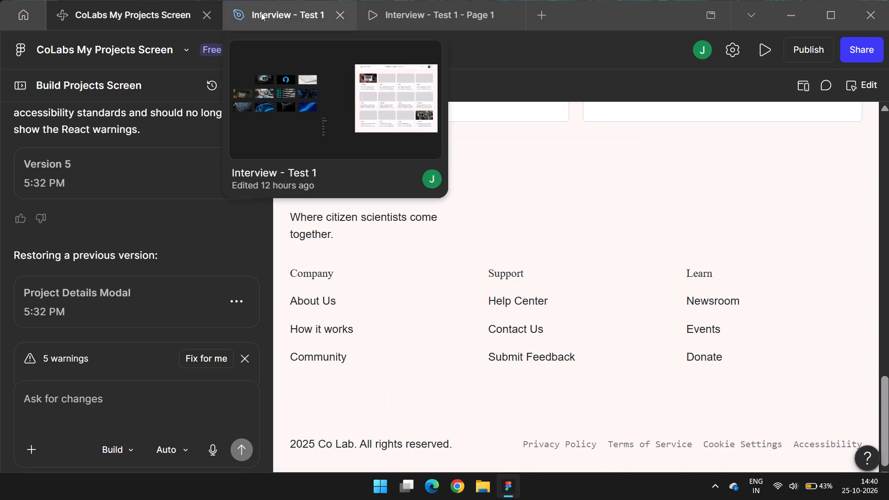
{"action": "left_click", "coordinate": [261, 13]}
{"action": "key", "text": "ctrl+backslash"}
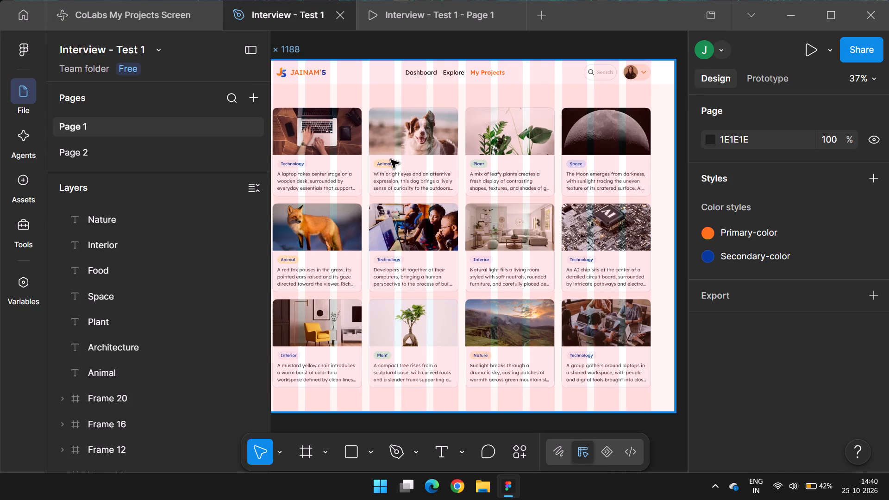
{"action": "key", "text": "ctrl+backslash"}
Duplicate the 1440 × 1188 JAINAM'S projects frame.
{"action": "left_click", "coordinate": [268, 51]}
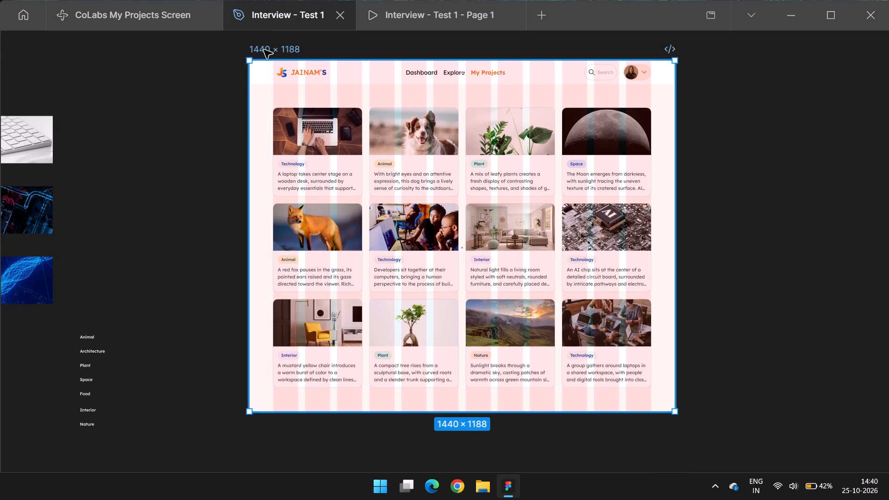
{"action": "key", "text": "ctrl+d"}
Set the card grid in the duplicated projects frame to 1 column with automatic rows.
{"action": "left_click", "coordinate": [489, 144]}
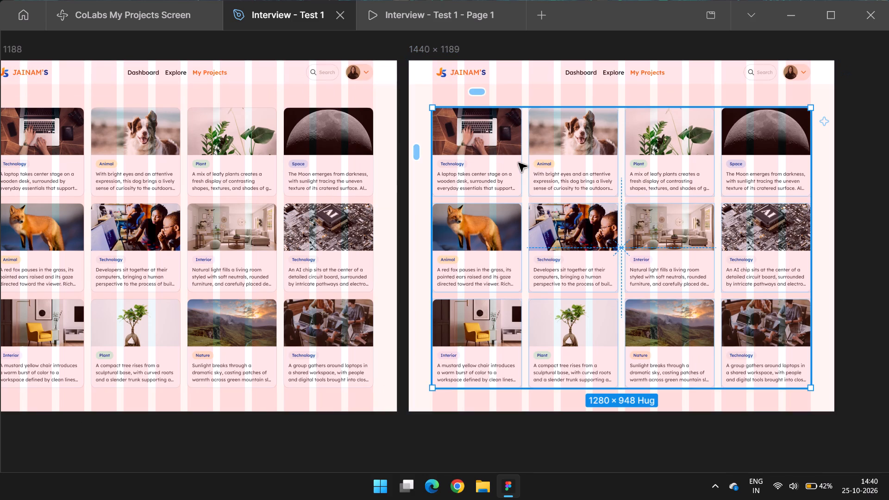
{"action": "key", "text": "ctrl+backslash"}
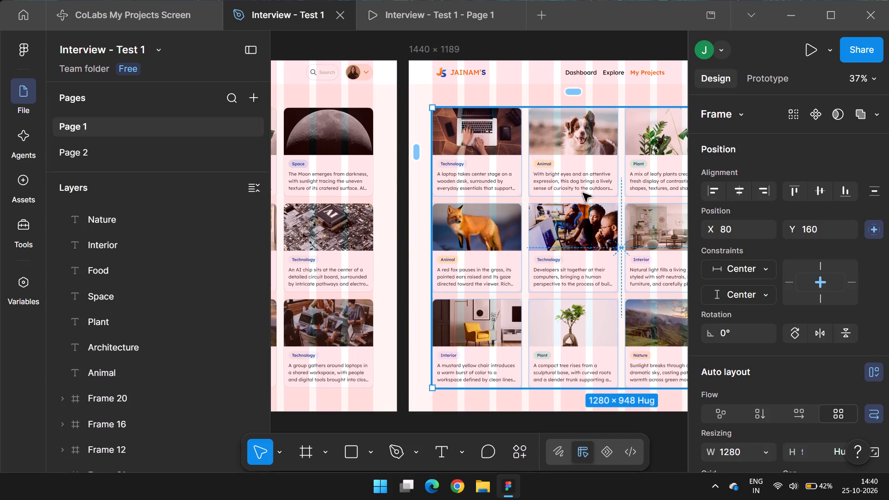
{"action": "scroll", "coordinate": [764, 379], "scroll_direction": "down", "scroll_amount": 4}
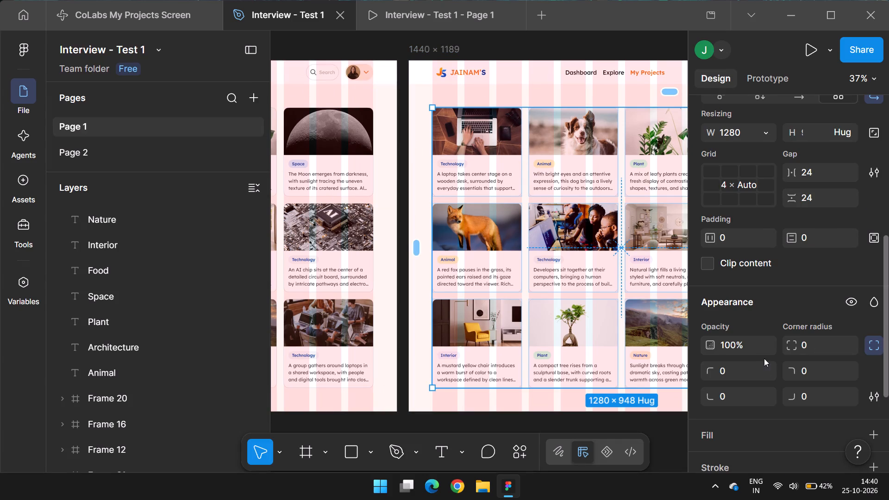
{"action": "left_click", "coordinate": [732, 186]}
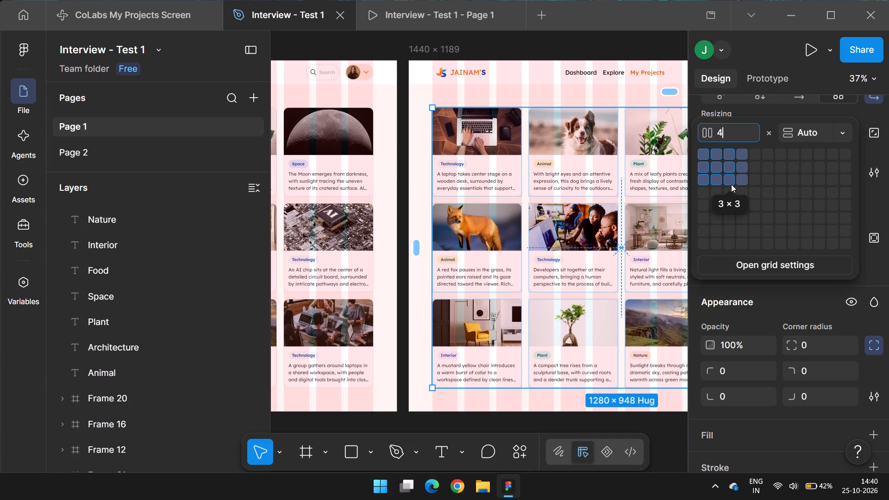
{"action": "key", "text": "ctrl+a"}
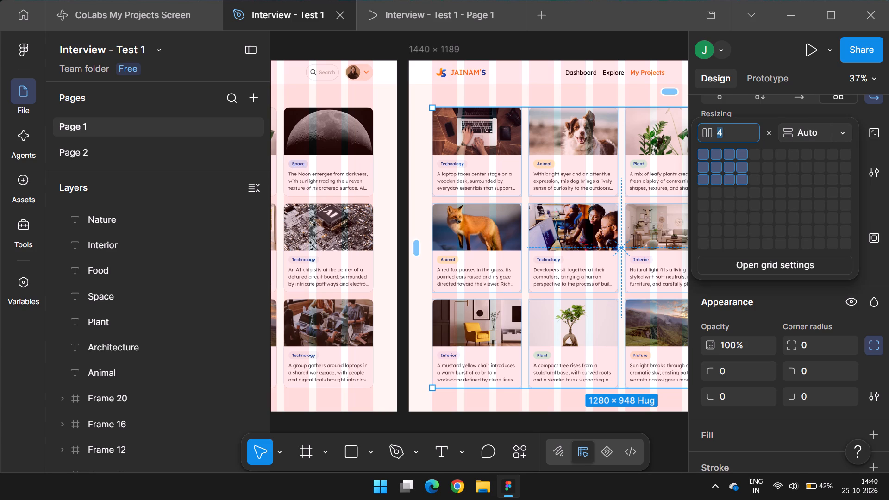
{"action": "key", "text": "1"}
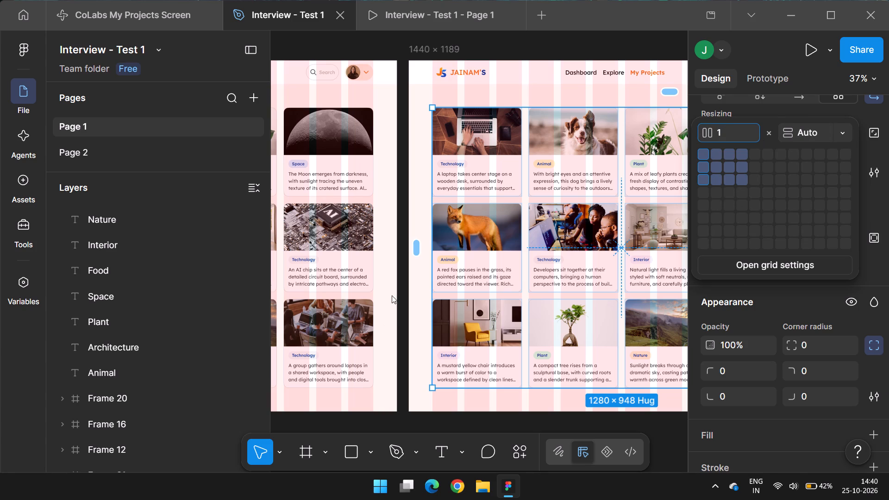
{"action": "left_click", "coordinate": [401, 292]}
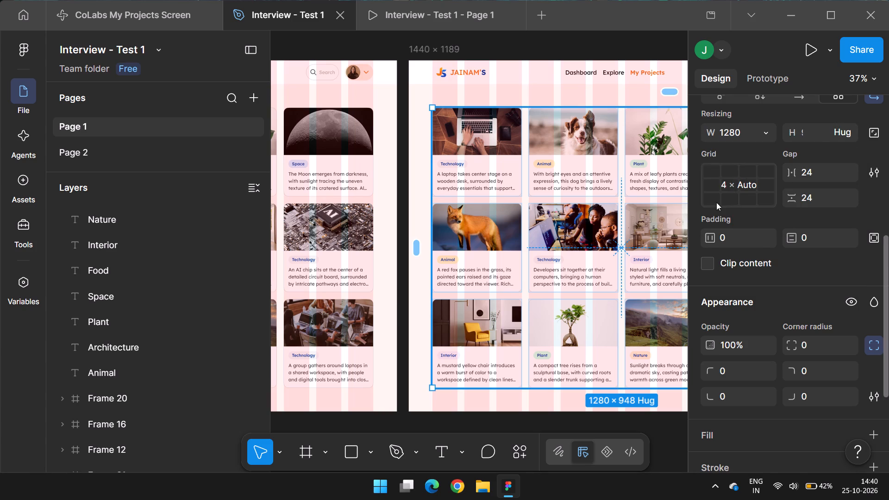
{"action": "left_click", "coordinate": [716, 202]}
{"action": "key", "text": "ctrl+a"}
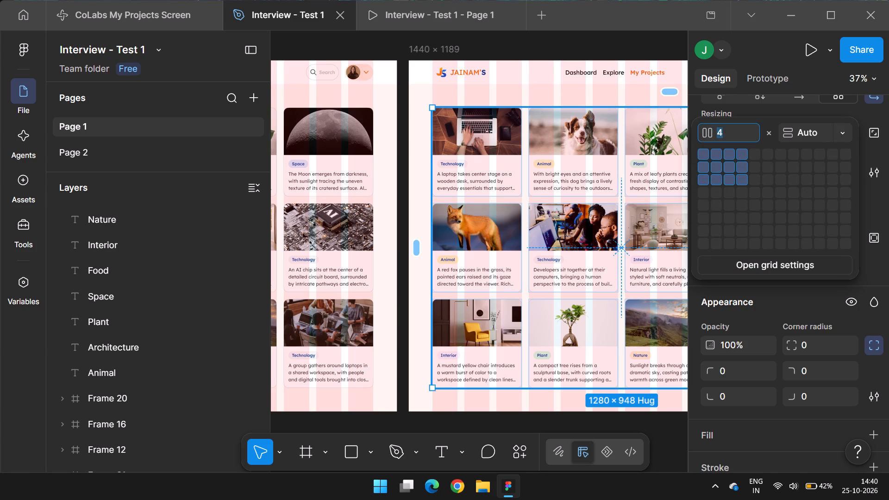
{"action": "key", "text": "BackSpace"}
{"action": "key", "text": "1"}
{"action": "key", "text": "Return"}
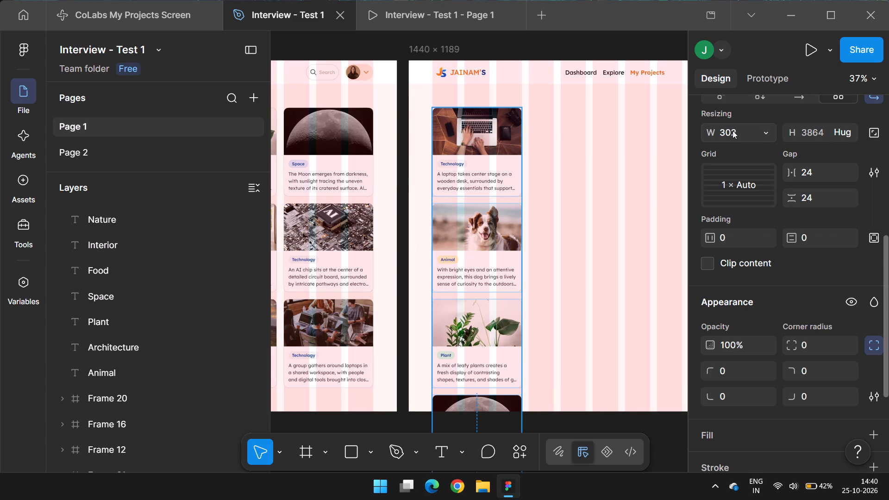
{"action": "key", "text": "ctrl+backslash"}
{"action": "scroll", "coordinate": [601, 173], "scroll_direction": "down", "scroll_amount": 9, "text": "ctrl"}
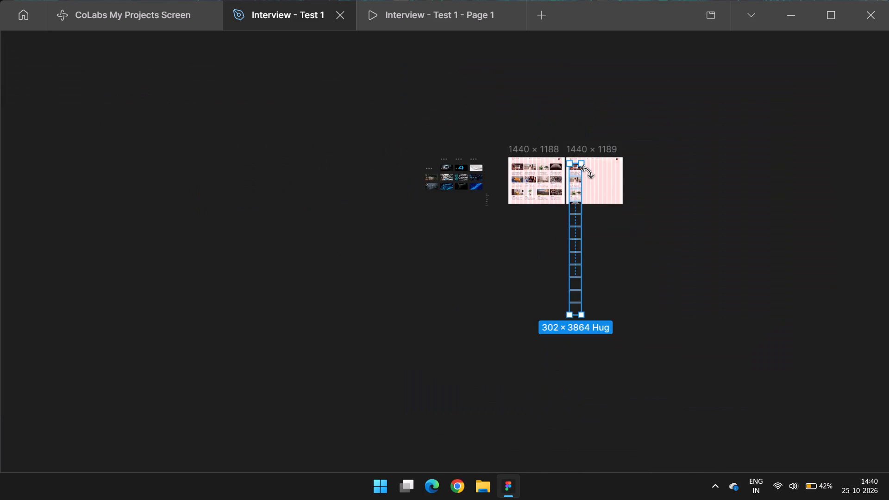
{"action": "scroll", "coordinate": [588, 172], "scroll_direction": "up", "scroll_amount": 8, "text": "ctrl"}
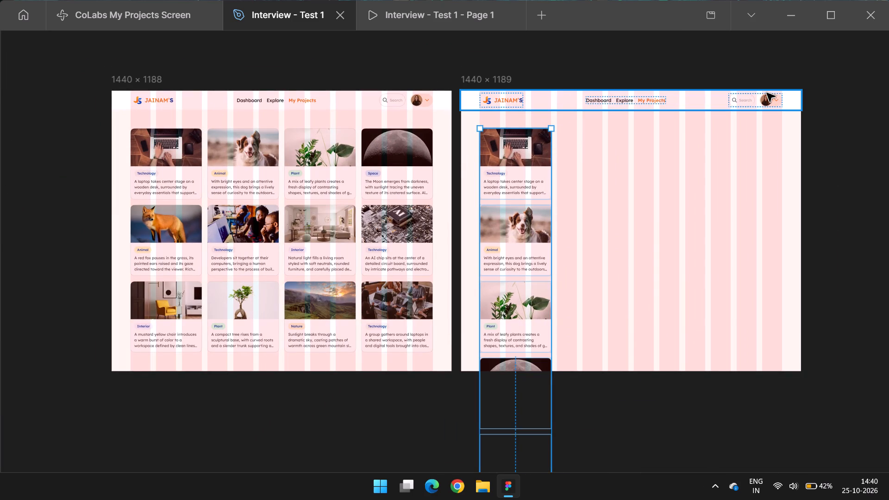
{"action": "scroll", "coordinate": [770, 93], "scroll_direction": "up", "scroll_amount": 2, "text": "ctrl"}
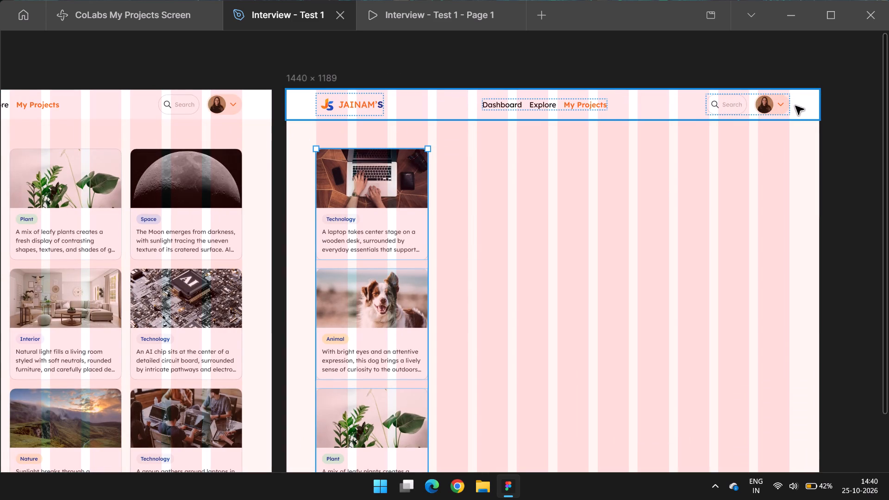
Switch to Google Chrome and open flaticon.com.
{"action": "key", "text": "alt+Tab"}
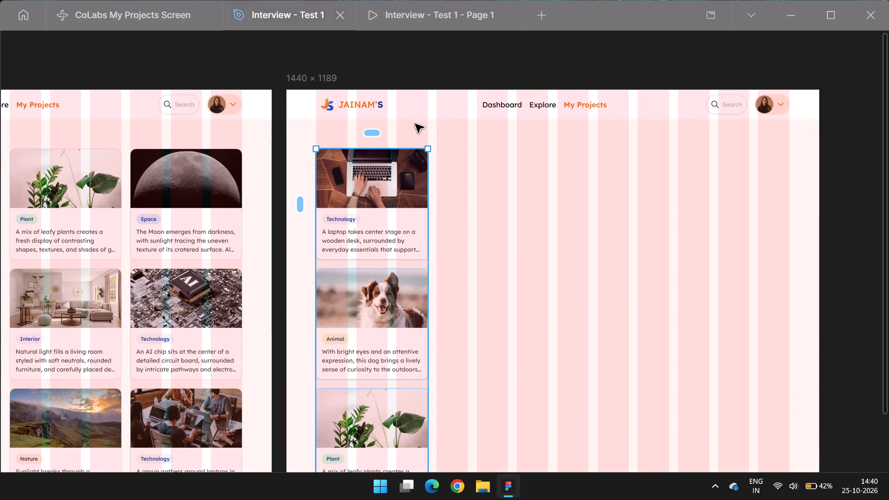
{"action": "type", "text": "chrome"}
{"action": "key", "text": "Return"}
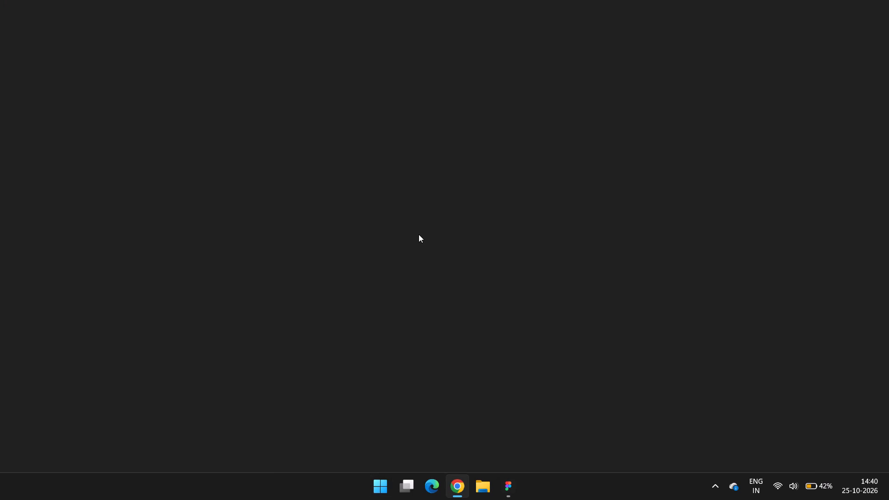
{"action": "type", "text": "fla"}
{"action": "key", "text": "Return"}
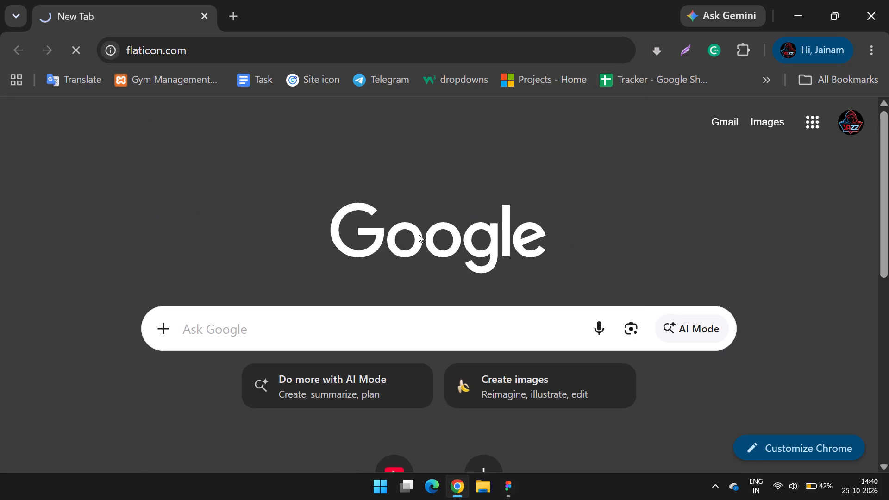
Open infube.com in a new browser tab and choose its Creator Dashboard link.
{"action": "left_click", "coordinate": [232, 16]}
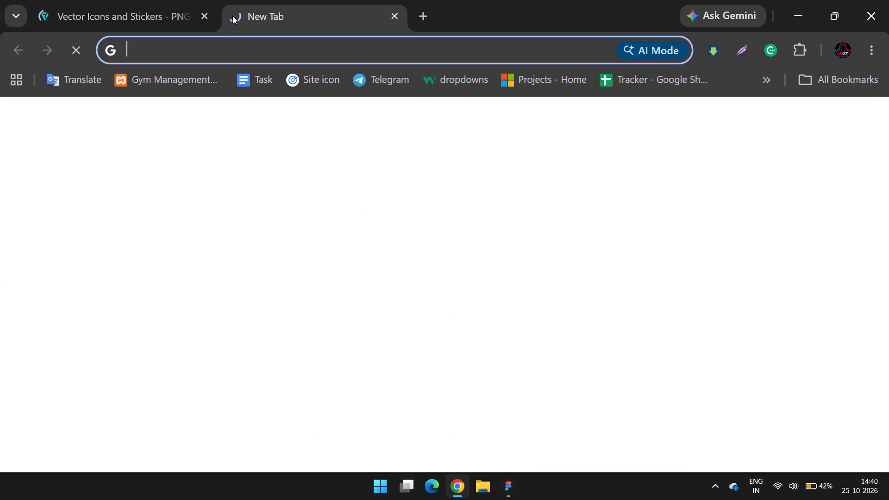
{"action": "type", "text": "infube"}
{"action": "key", "text": "Return"}
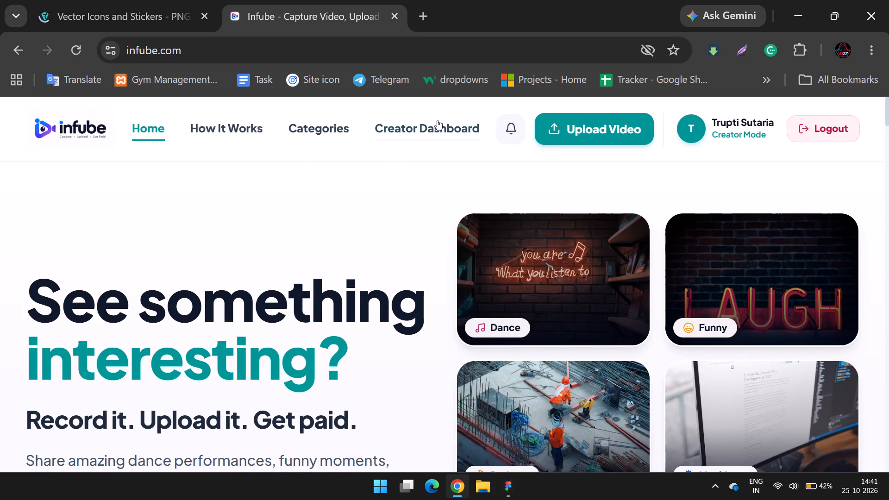
{"action": "left_click", "coordinate": [437, 120]}
Search Flaticon for hamburger icons and open the thick three-bar menu icon with rounded ends.
{"action": "left_click", "coordinate": [130, 17]}
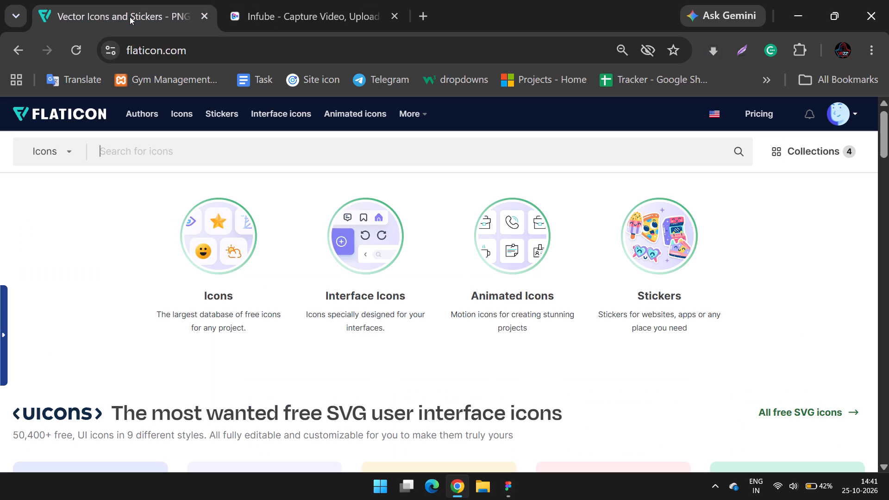
{"action": "left_click", "coordinate": [211, 162]}
{"action": "key", "text": "alt+Tab"}
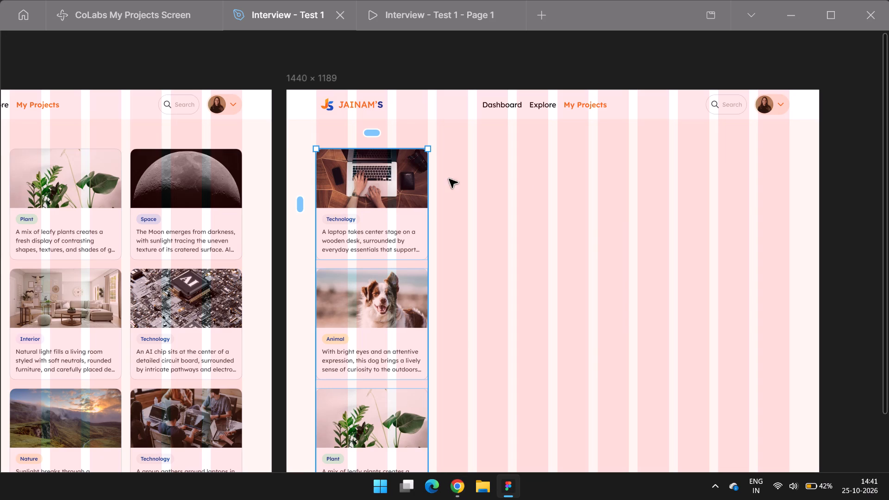
{"action": "key", "text": "alt+Tab"}
{"action": "key", "text": "alt+Tab"}
{"action": "left_click", "coordinate": [443, 111]}
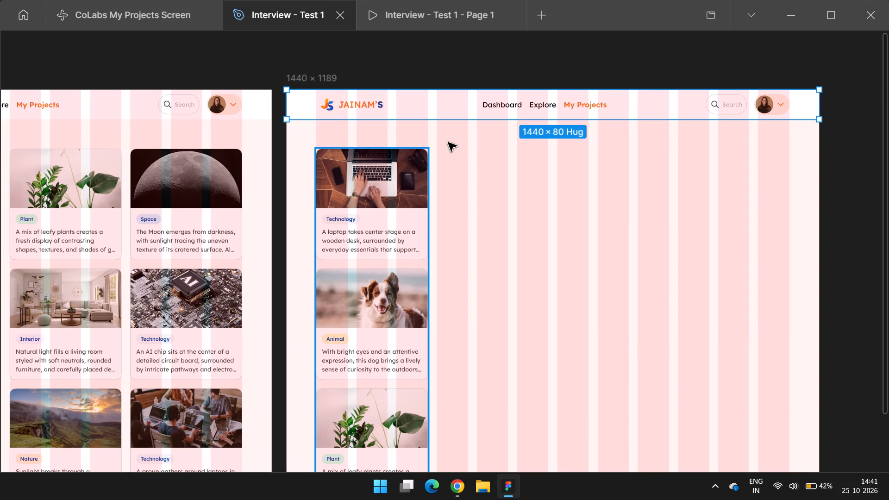
{"action": "key", "text": "alt+Tab"}
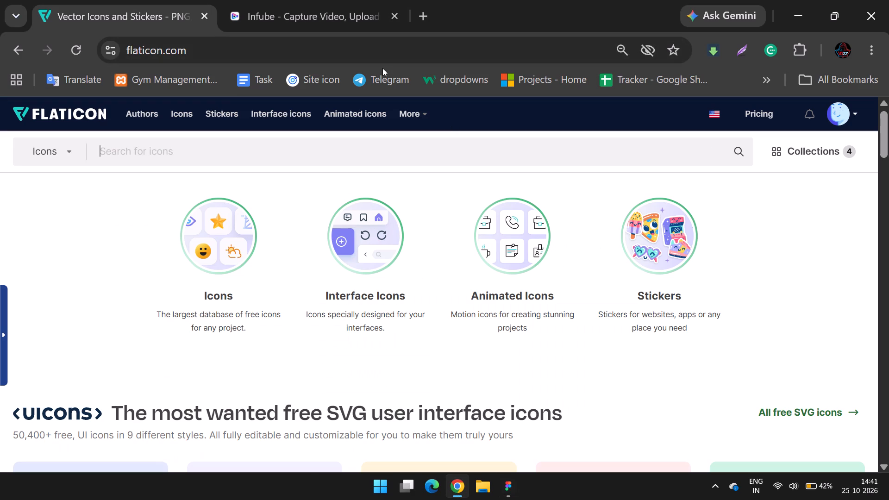
{"action": "type", "text": "hamburger '"}
{"action": "key", "text": "BackSpace"}
{"action": "key", "text": "Return"}
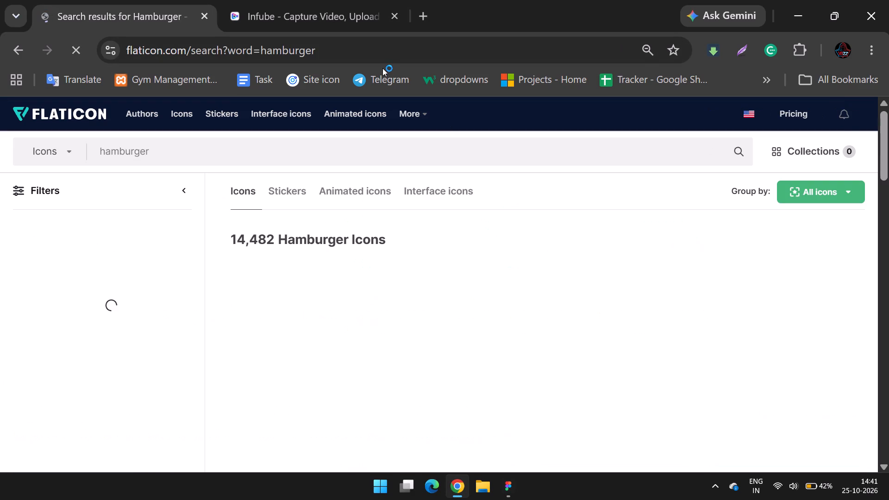
{"action": "scroll", "coordinate": [382, 68], "scroll_direction": "down", "scroll_amount": 1}
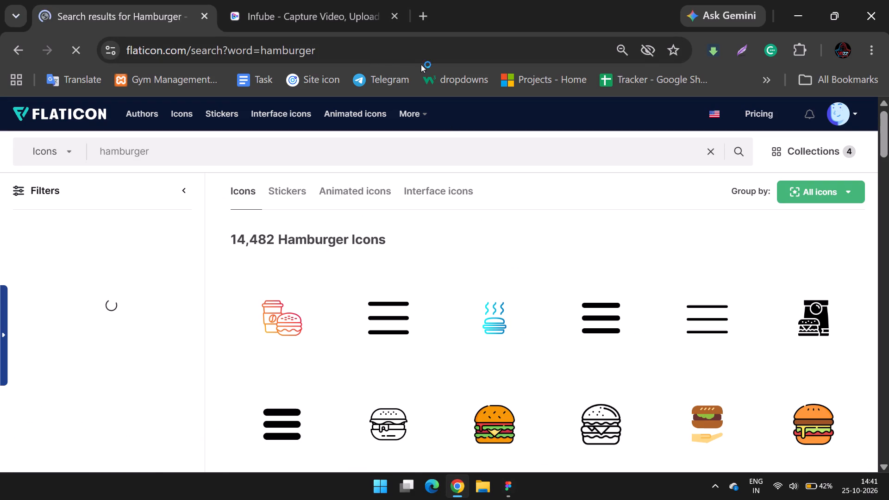
{"action": "scroll", "coordinate": [554, 327], "scroll_direction": "down", "scroll_amount": 1}
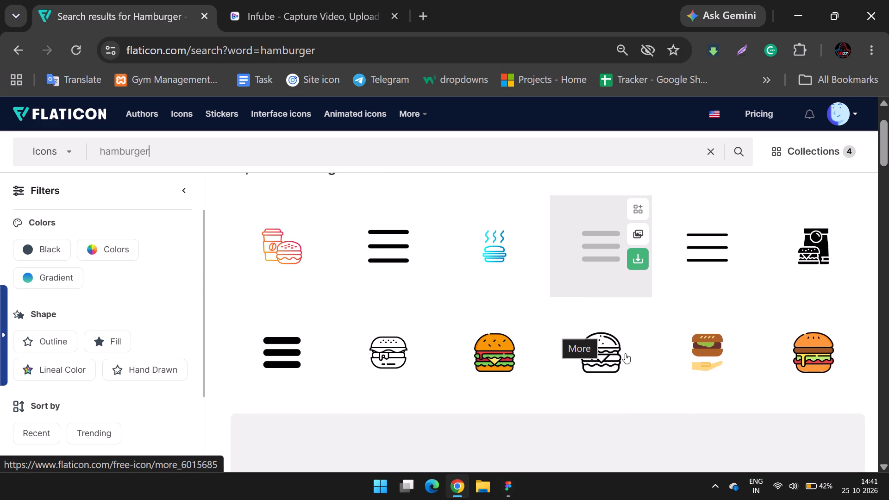
{"action": "left_click", "coordinate": [595, 253]}
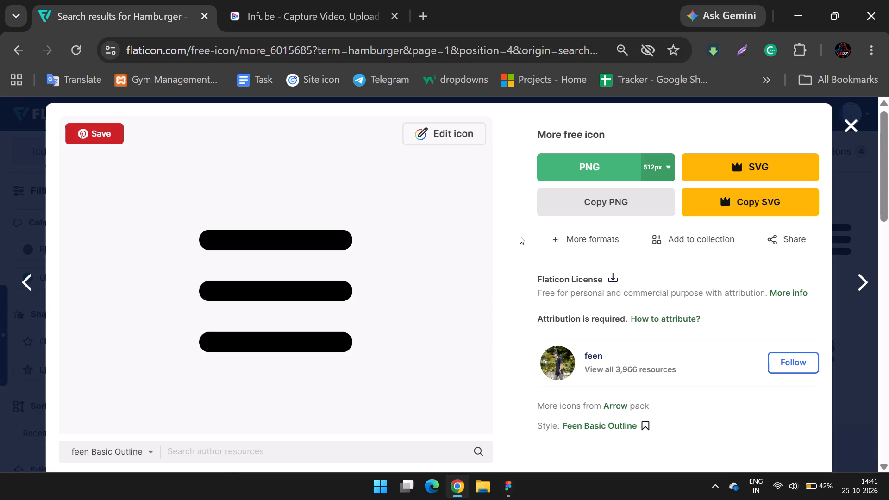
Open the three-bar icon in Flaticon's icon editor and copy its SVG element using the DevTools element inspector.
{"action": "left_click", "coordinate": [447, 136]}
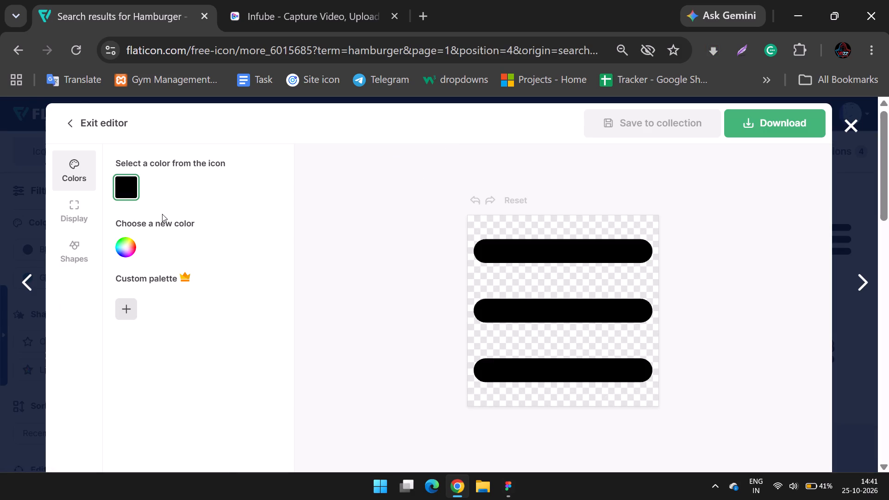
{"action": "left_click", "coordinate": [129, 249]}
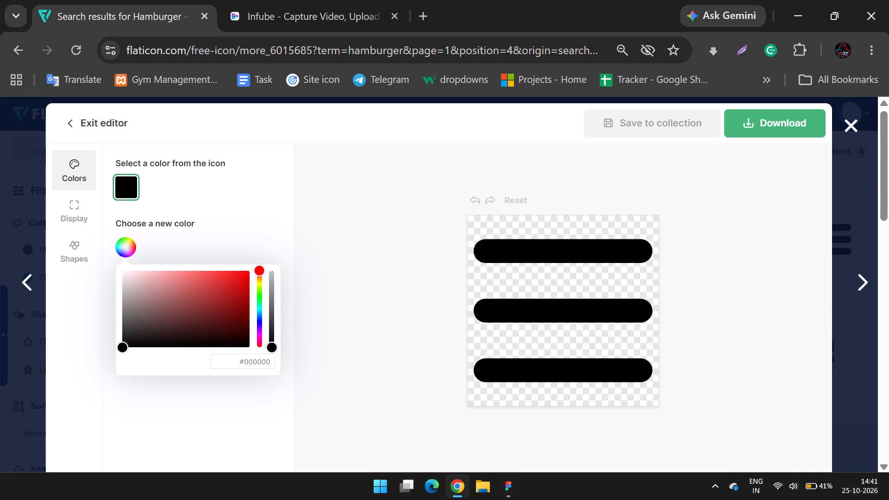
{"action": "left_click", "coordinate": [329, 221]}
{"action": "key", "text": "F12"}
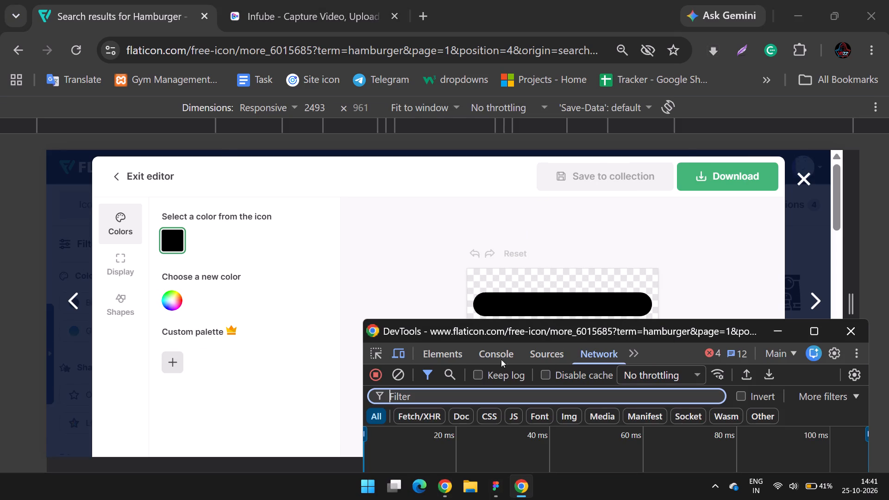
{"action": "left_click", "coordinate": [377, 354]}
{"action": "left_click", "coordinate": [533, 299]}
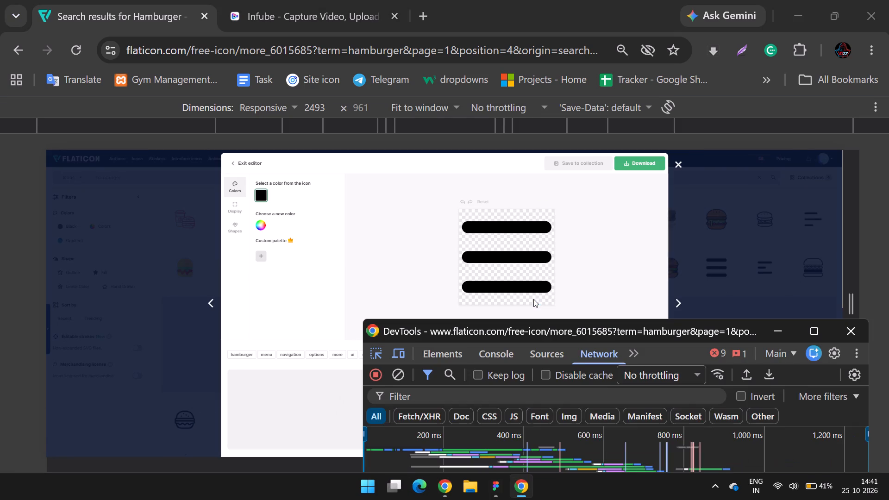
{"action": "key", "text": "ctrl+c"}
Switch to Figma and paste the copied icon onto the empty canvas beside the single-column projects frame.
{"action": "key", "text": "alt+Tab"}
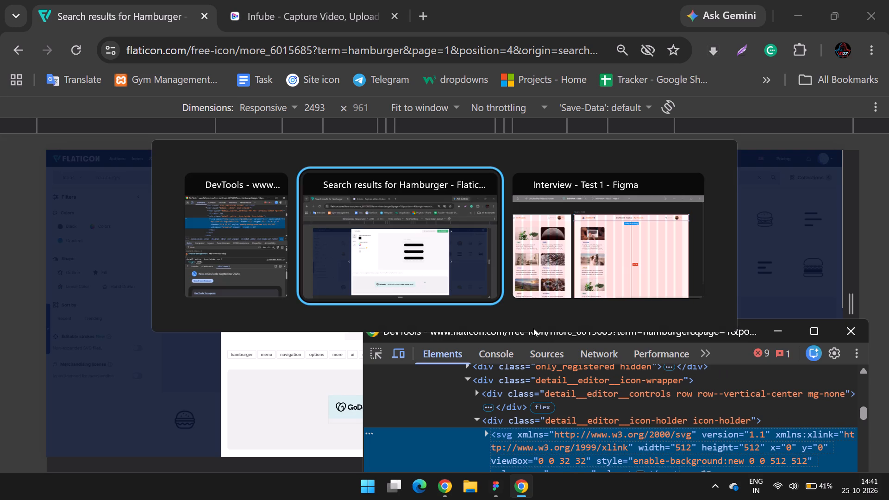
{"action": "key", "text": "alt+Tab"}
{"action": "scroll", "coordinate": [293, 180], "scroll_direction": "down", "scroll_amount": 4, "text": "ctrl"}
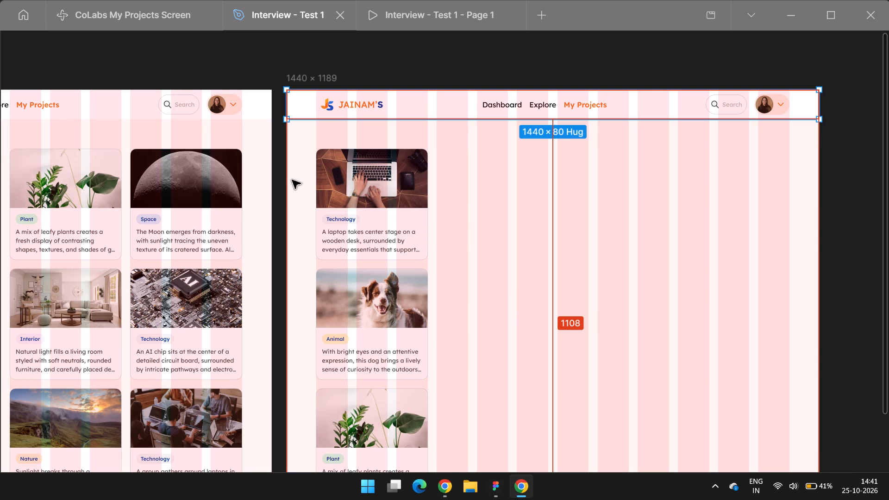
{"action": "scroll", "coordinate": [290, 162], "scroll_direction": "down", "scroll_amount": 1, "text": "ctrl"}
{"action": "double_click", "coordinate": [577, 159]}
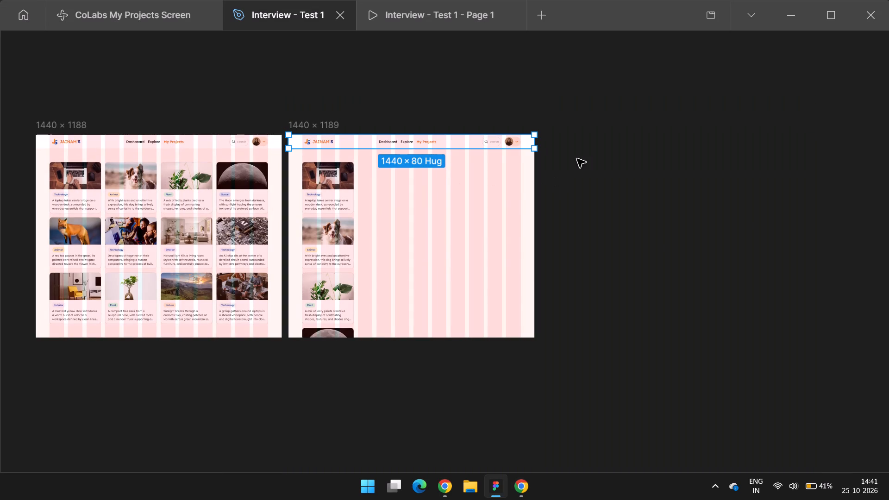
{"action": "right_click", "coordinate": [614, 106]}
{"action": "left_click", "coordinate": [640, 112]}
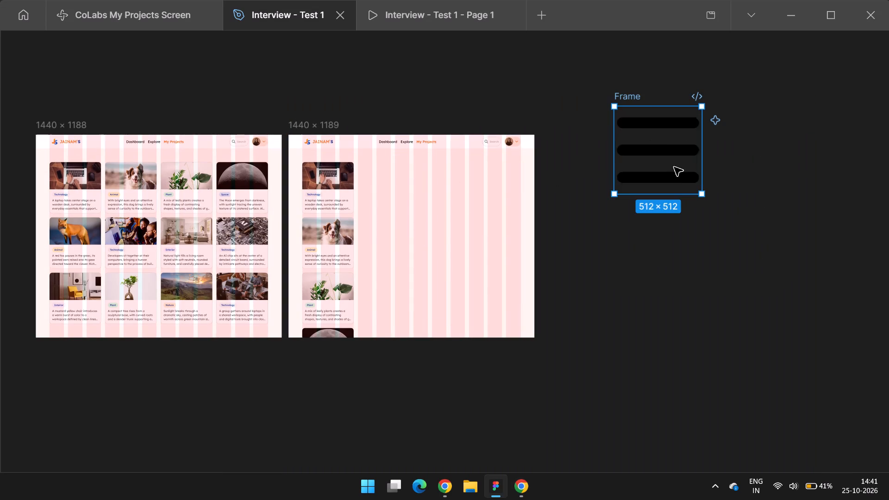
Scale the pasted menu icon proportionally to a width of 24.
{"action": "key", "text": "ctrl+backslash"}
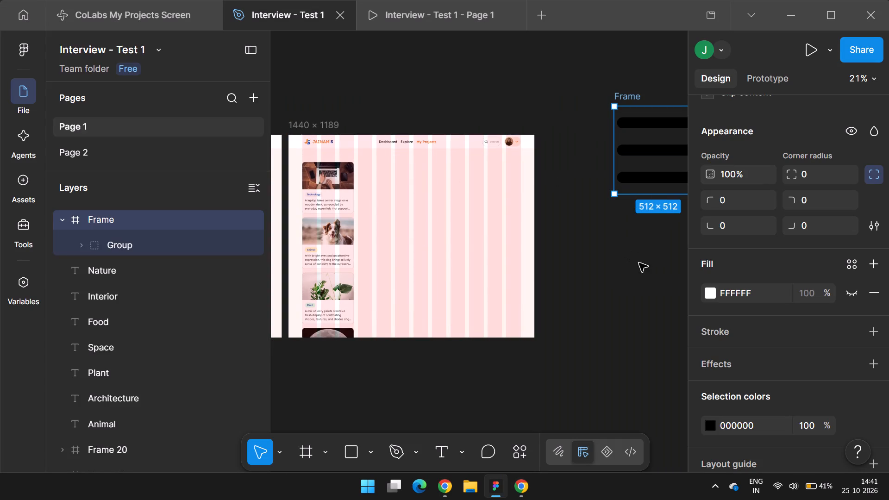
{"action": "key", "text": "k"}
{"action": "left_click", "coordinate": [744, 344]}
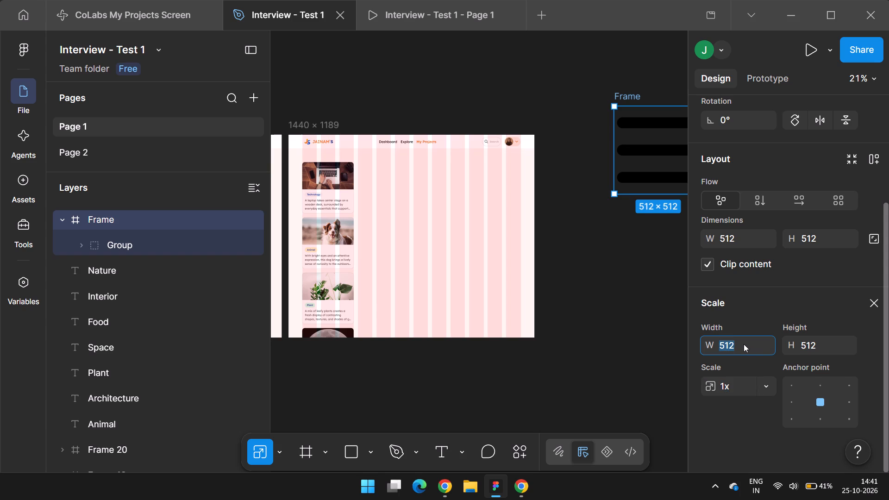
{"action": "type", "text": "24"}
{"action": "key", "text": "Return"}
Replace the search box in the single-column frame's header with the menu icon and move it after the profile avatar.
{"action": "key", "text": "ctrl+backslash"}
{"action": "key", "text": "ctrl+x"}
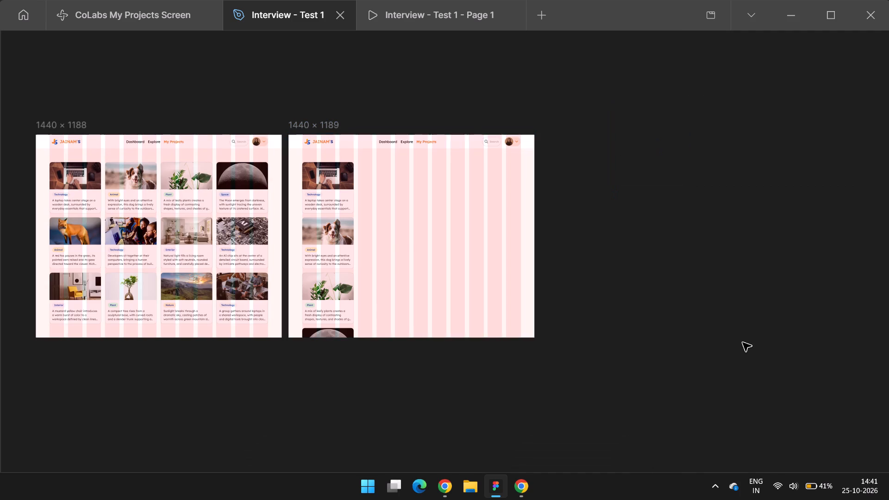
{"action": "scroll", "coordinate": [513, 173], "scroll_direction": "up", "scroll_amount": 6, "text": "ctrl"}
{"action": "double_click", "coordinate": [448, 59]}
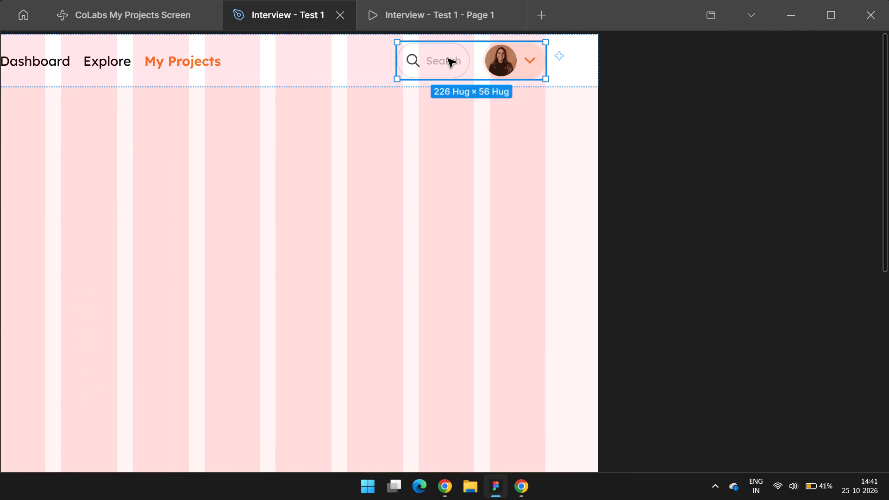
{"action": "double_click", "coordinate": [448, 59]}
{"action": "key", "text": "ctrl+shift+r"}
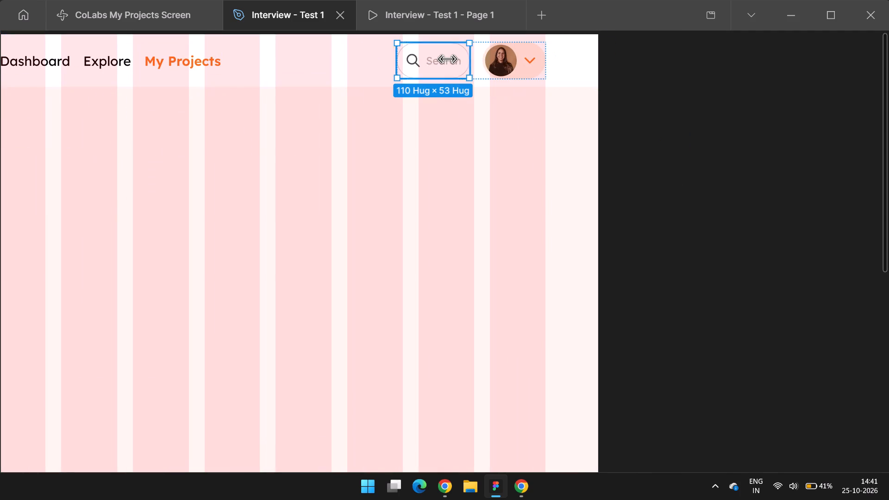
{"action": "scroll", "coordinate": [494, 54], "scroll_direction": "up", "scroll_amount": 2, "text": "ctrl"}
{"action": "key", "text": "Right"}
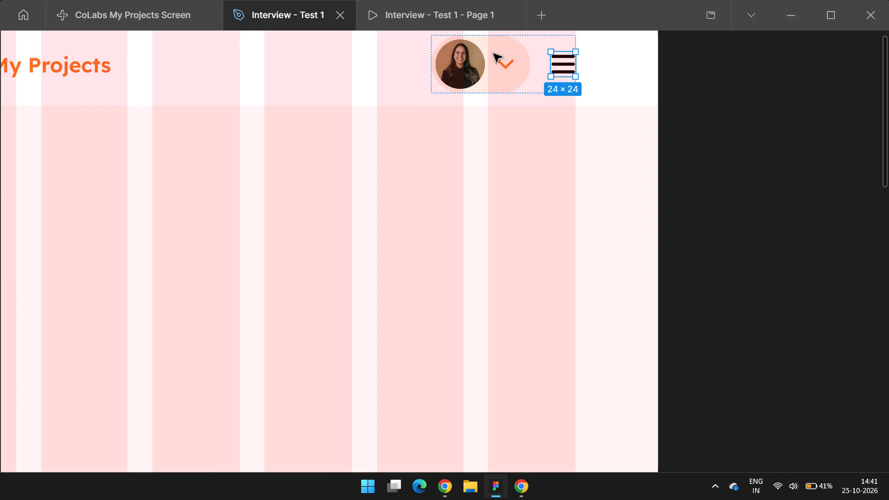
{"action": "scroll", "coordinate": [522, 62], "scroll_direction": "down", "scroll_amount": 5, "text": "ctrl"}
{"action": "left_click", "coordinate": [673, 131]}
{"action": "scroll", "coordinate": [620, 135], "scroll_direction": "down", "scroll_amount": 2, "text": "ctrl"}
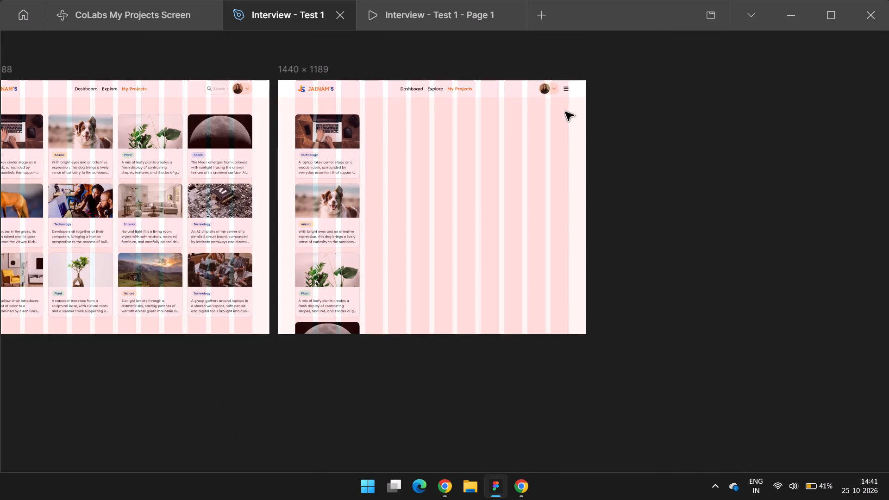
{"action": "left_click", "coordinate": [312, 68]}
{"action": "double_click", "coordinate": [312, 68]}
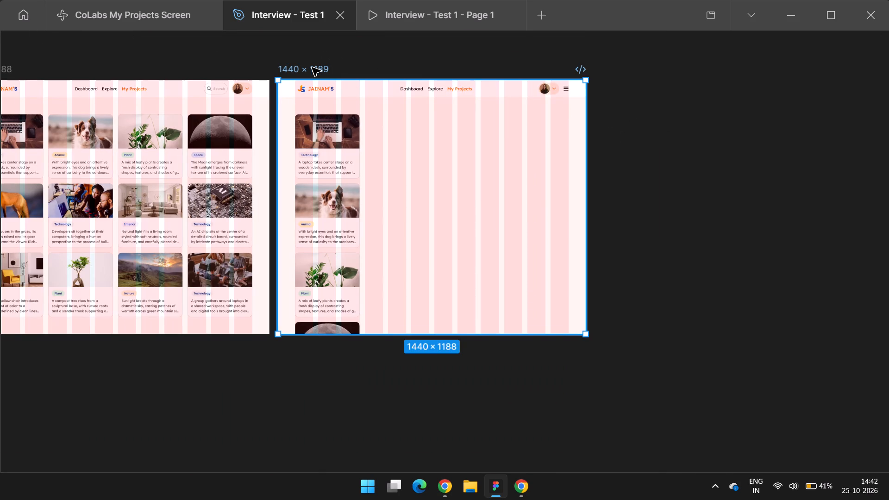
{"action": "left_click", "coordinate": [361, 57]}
Add a 440 × 956 iPhone 18 Pro Max frame beside the single-column projects frame, with their top edges aligned.
{"action": "key", "text": "f"}
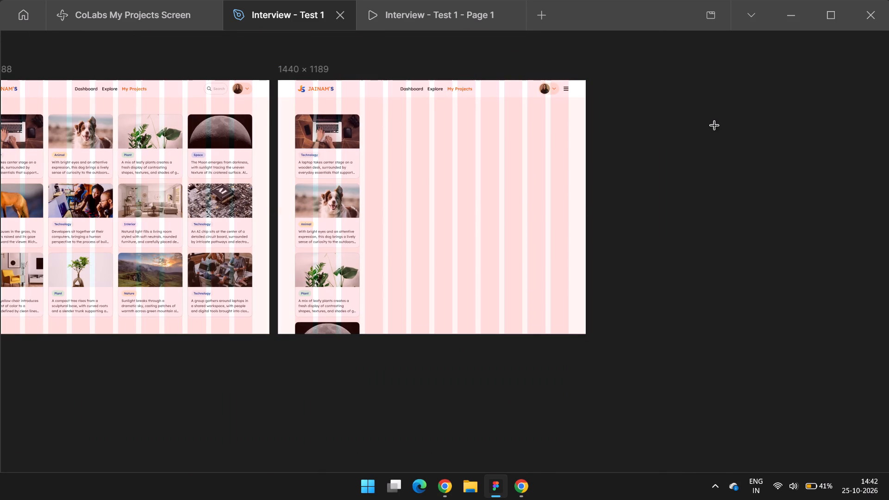
{"action": "key", "text": "f"}
{"action": "key", "text": "ctrl+backslash"}
{"action": "key", "text": "f"}
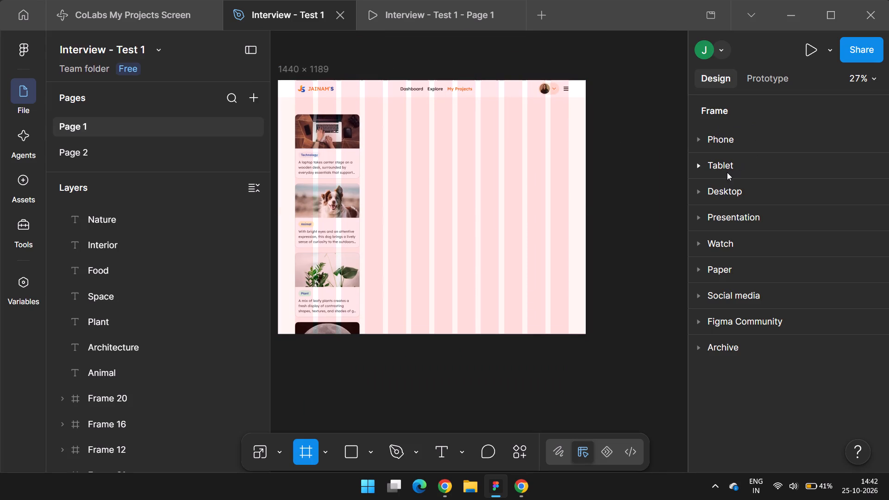
{"action": "key", "text": "d"}
{"action": "key", "text": "f"}
{"action": "left_click", "coordinate": [713, 135]}
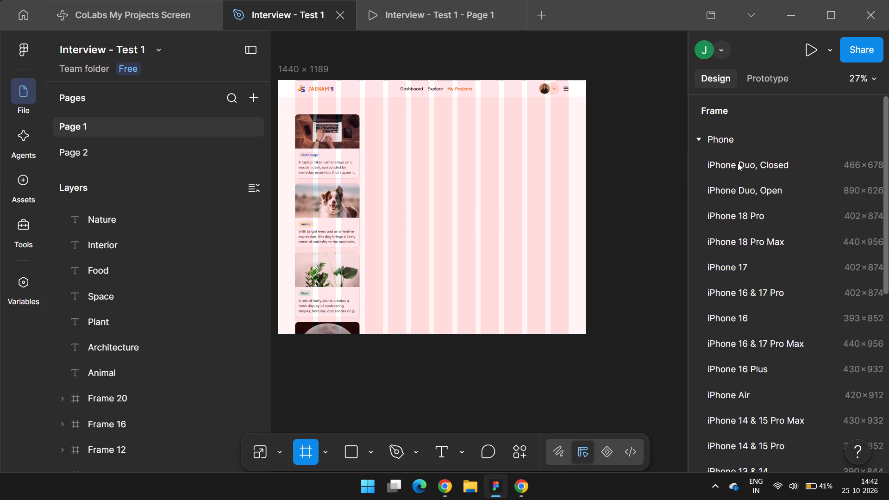
{"action": "left_click", "coordinate": [769, 242]}
{"action": "left_click_drag", "start_coordinate": [630, 224], "coordinate": [626, 152]}
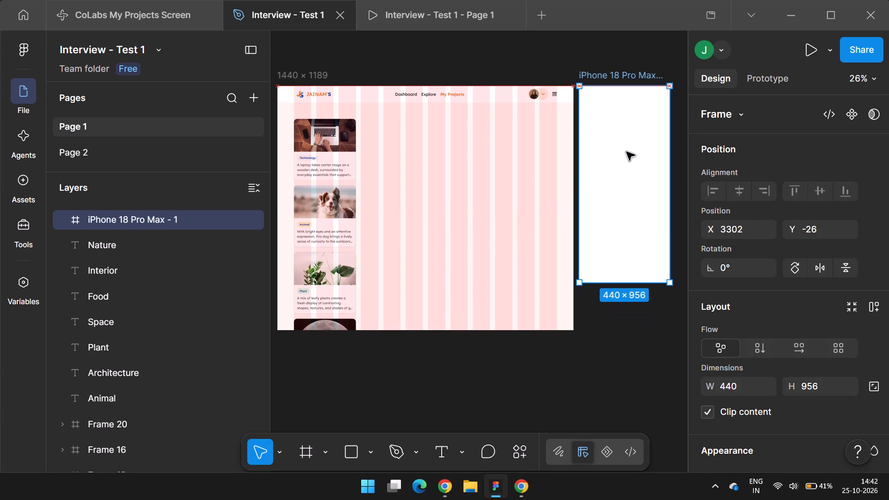
{"action": "left_click_drag", "start_coordinate": [626, 152], "coordinate": [626, 151]}
{"action": "key", "text": "ctrl+backslash"}
Hide the Dashboard, Explore and My Projects navigation links in the single-column frame's header.
{"action": "scroll", "coordinate": [619, 119], "scroll_direction": "up", "scroll_amount": 2, "text": "ctrl"}
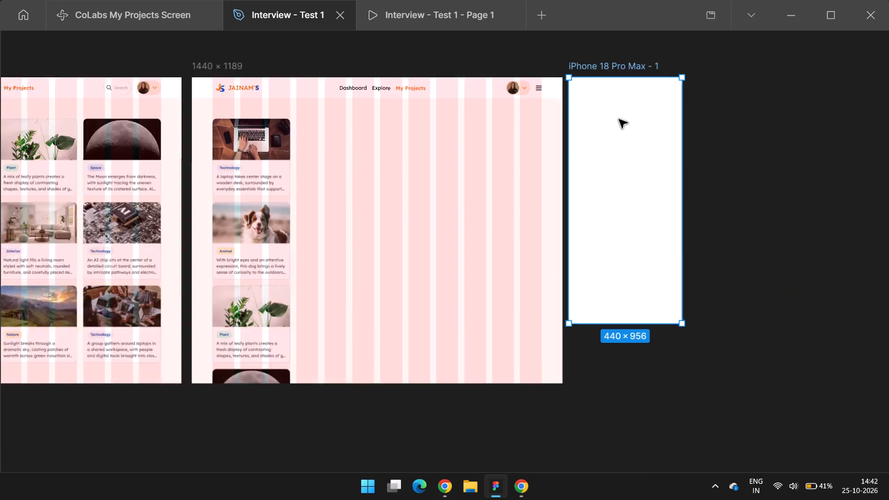
{"action": "left_click", "coordinate": [413, 78]}
{"action": "left_click", "coordinate": [353, 86]}
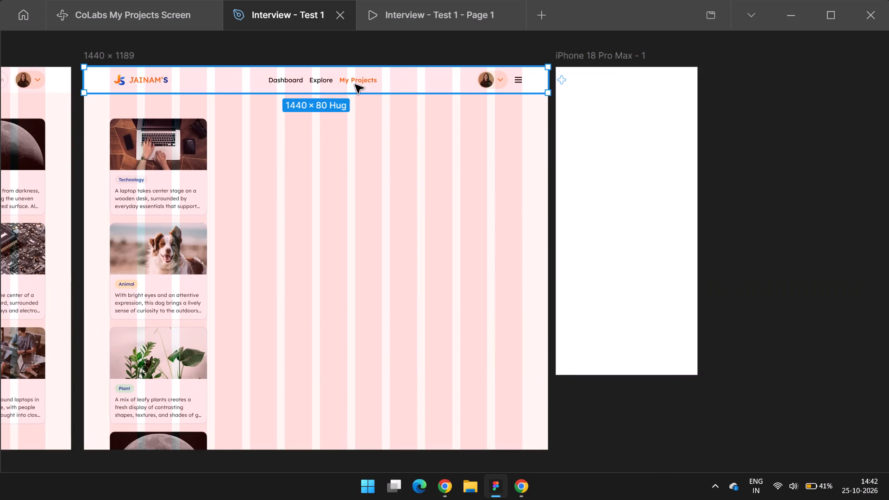
{"action": "double_click", "coordinate": [355, 85]}
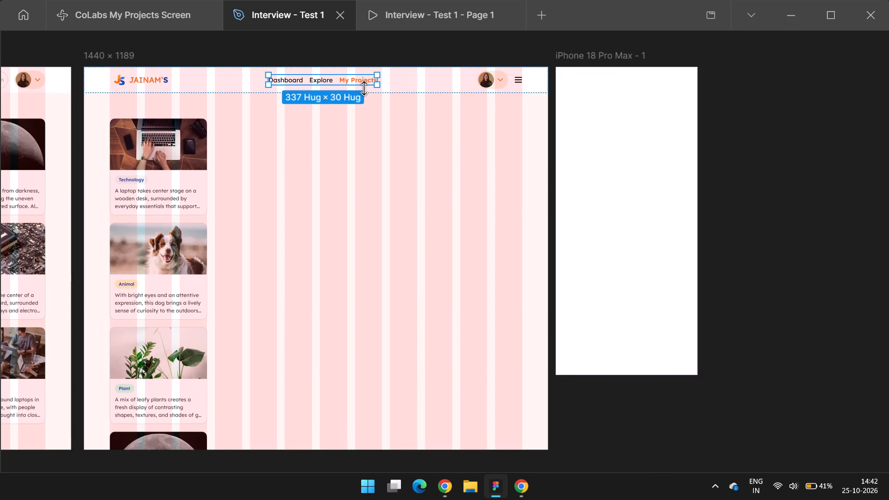
{"action": "key", "text": "ctrl+shift+h"}
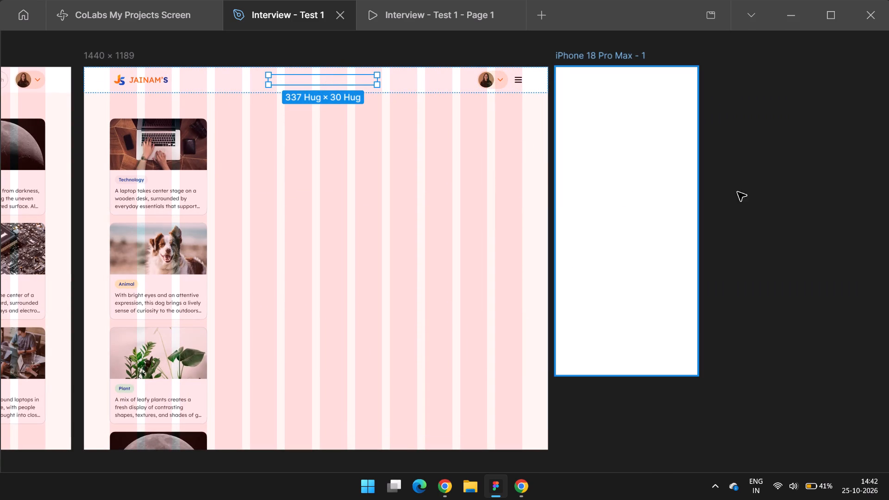
{"action": "key", "text": "ctrl+z"}
{"action": "key", "text": "ctrl+shift+h"}
Copy the single-column frame's header into the iPhone 18 Pro Max frame, aligned to its top-left corner.
{"action": "left_click", "coordinate": [497, 79]}
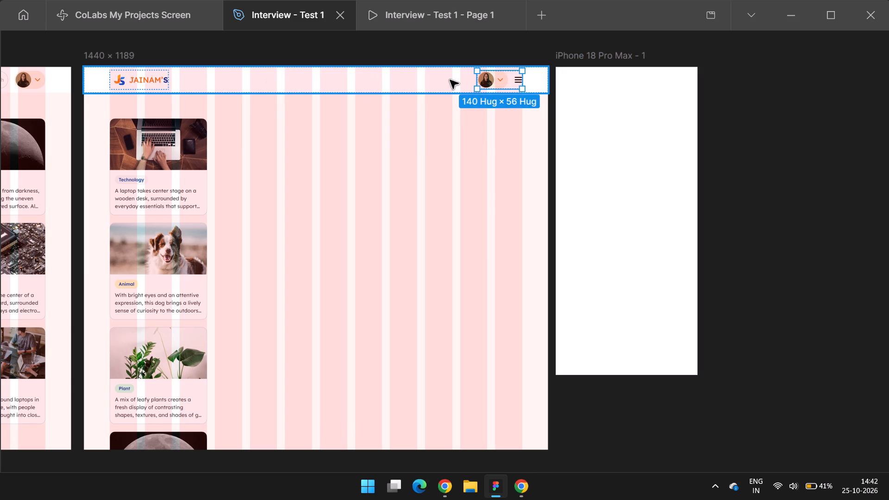
{"action": "left_click", "coordinate": [450, 80]}
{"action": "key", "text": "ctrl+c"}
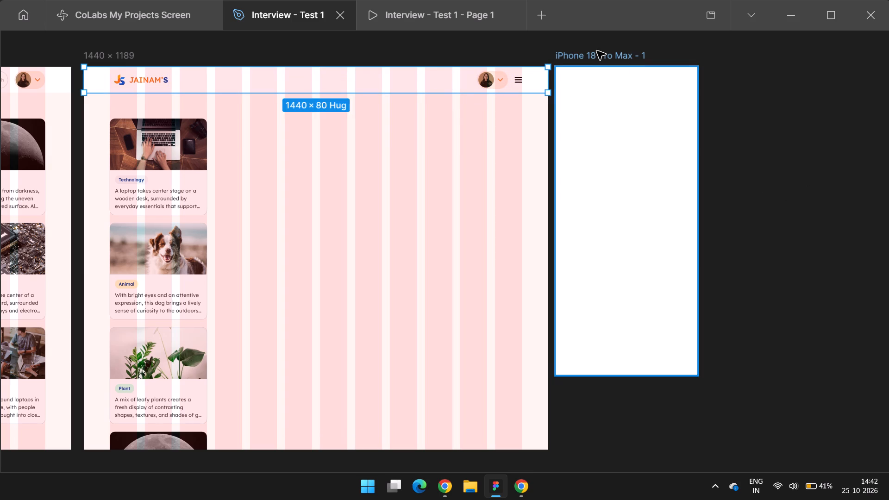
{"action": "left_click", "coordinate": [597, 51]}
{"action": "key", "text": "ctrl+v"}
{"action": "key", "text": "alt+w"}
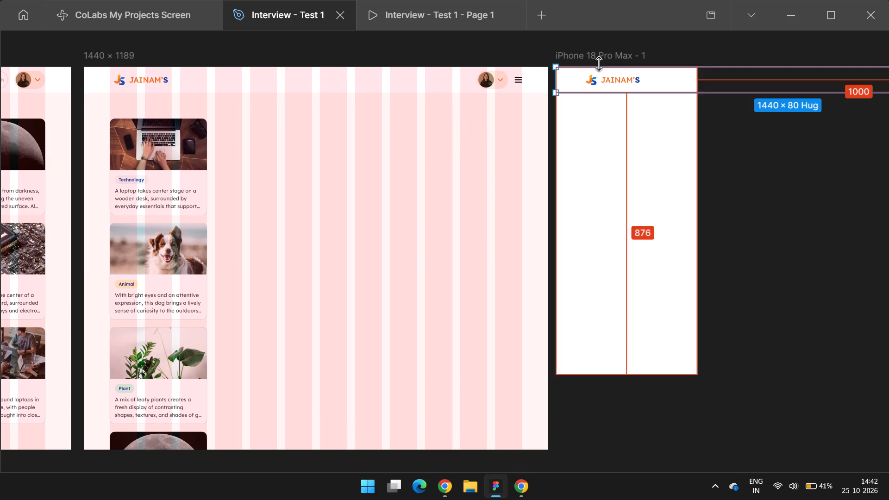
{"action": "key", "text": "alt+a"}
{"action": "scroll", "coordinate": [487, 106], "scroll_direction": "down", "scroll_amount": 2, "text": "ctrl"}
{"action": "key", "text": "alt+Tab"}
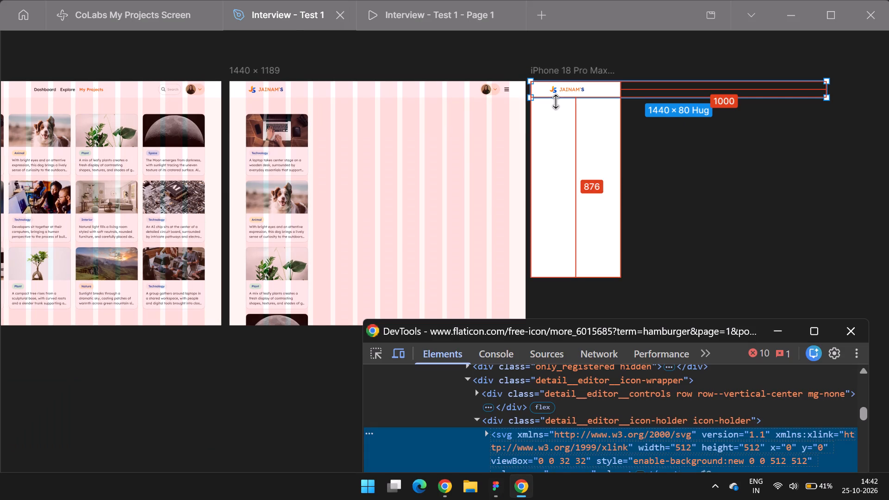
{"action": "key", "text": "alt+Tab"}
Hide the JAINAM'S wordmark in the iPhone frame's header, leaving only the JS logo mark.
{"action": "scroll", "coordinate": [597, 89], "scroll_direction": "up", "scroll_amount": 5, "text": "ctrl"}
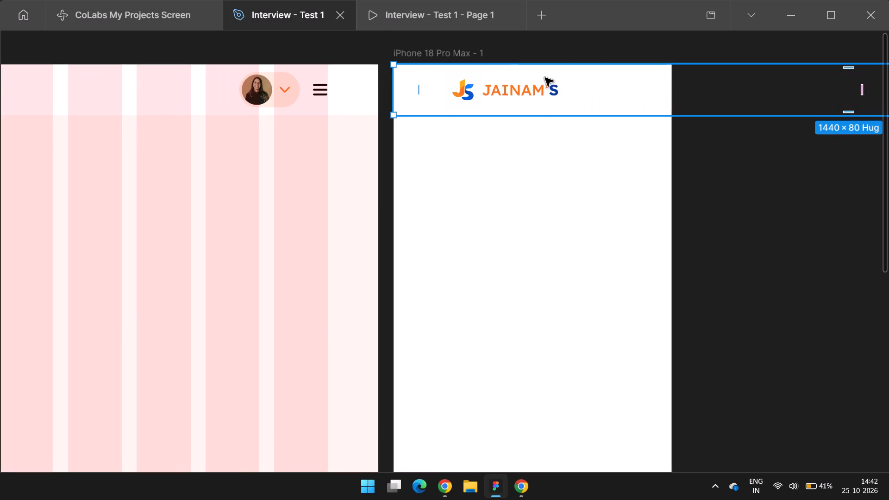
{"action": "triple_click", "coordinate": [540, 87]}
{"action": "key", "text": "ctrl+shift+h"}
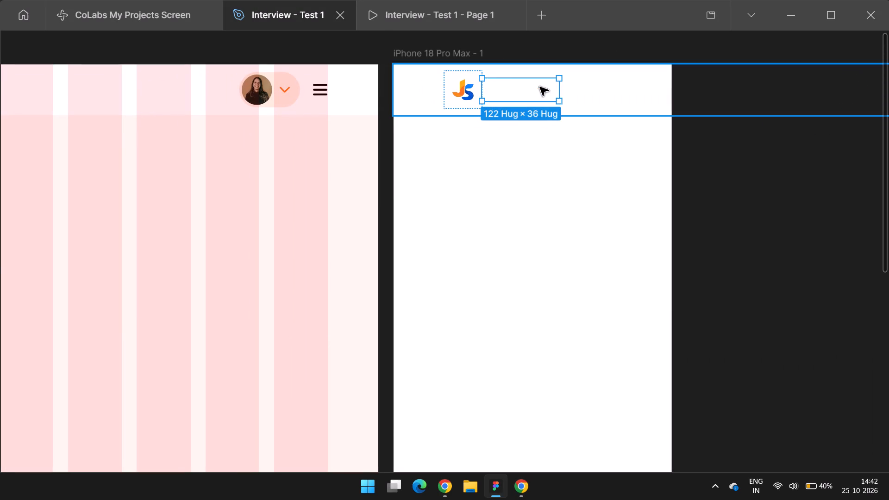
{"action": "scroll", "coordinate": [466, 127], "scroll_direction": "down", "scroll_amount": 4, "text": "ctrl"}
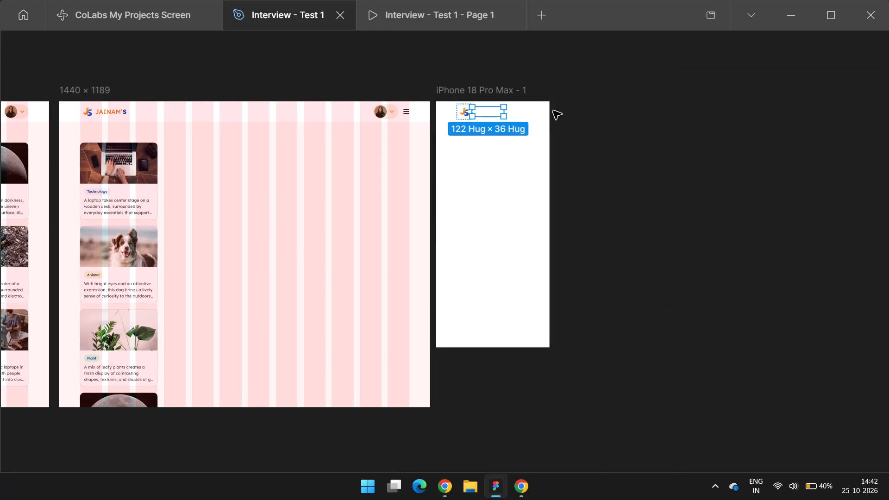
Narrow the iPhone frame's header to a width of 440 to match the frame.
{"action": "left_click", "coordinate": [548, 115]}
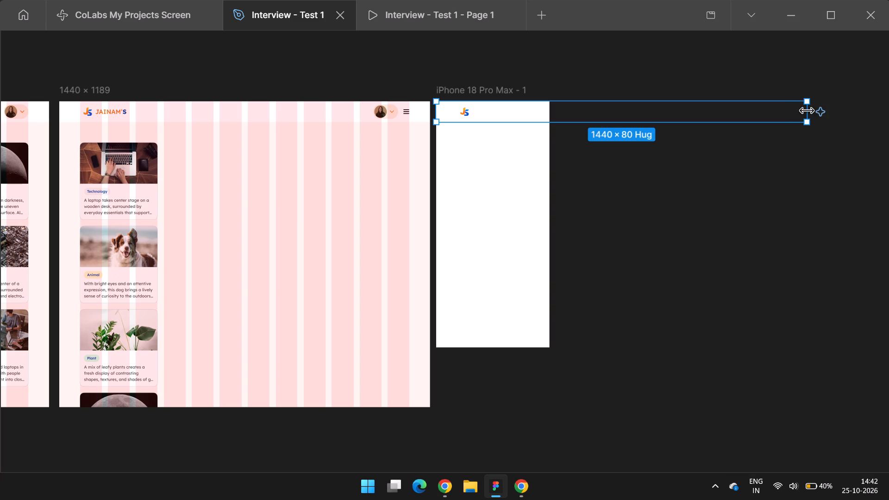
{"action": "left_click_drag", "start_coordinate": [807, 111], "coordinate": [548, 150]}
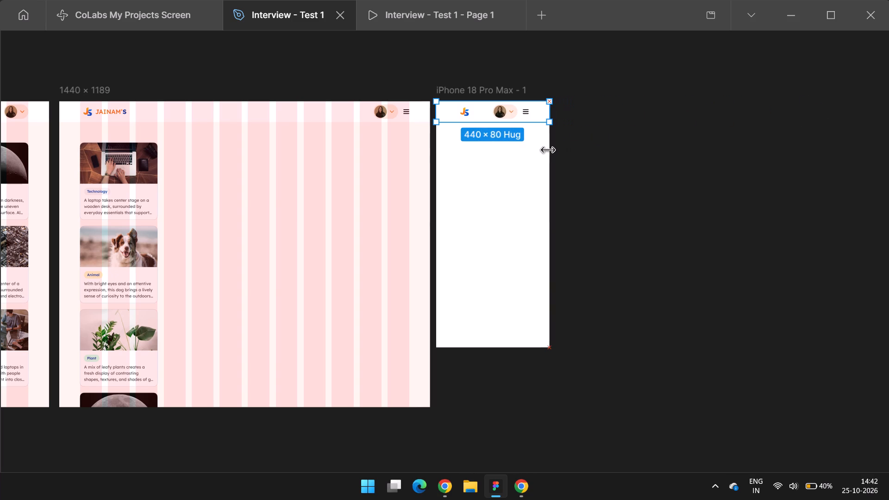
{"action": "left_click_drag", "start_coordinate": [548, 150], "coordinate": [546, 151]}
{"action": "scroll", "coordinate": [504, 106], "scroll_direction": "up", "scroll_amount": 5, "text": "ctrl"}
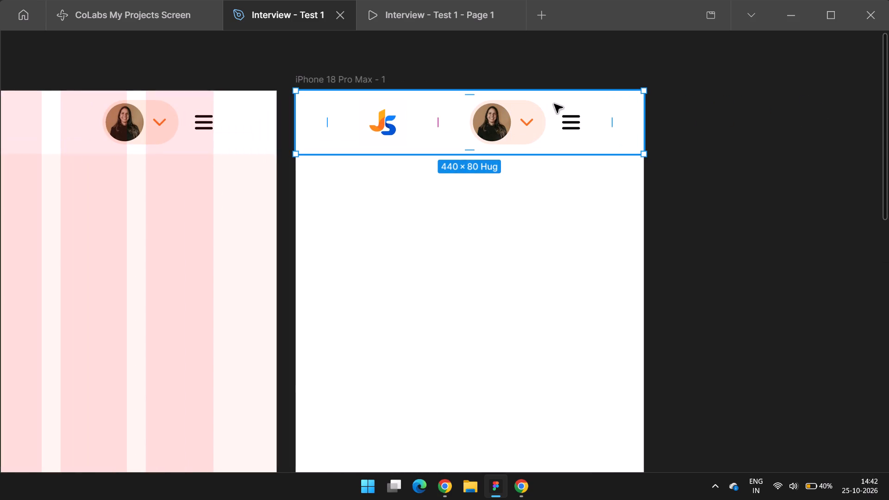
Fill the iPhone 18 Pro Max frame with #FFF5F0, sampled from the background of the single-column frame.
{"action": "key", "text": "ctrl+backslash"}
{"action": "scroll", "coordinate": [548, 105], "scroll_direction": "down", "scroll_amount": 4, "text": "ctrl"}
{"action": "left_click", "coordinate": [528, 60]}
{"action": "left_click", "coordinate": [471, 89]}
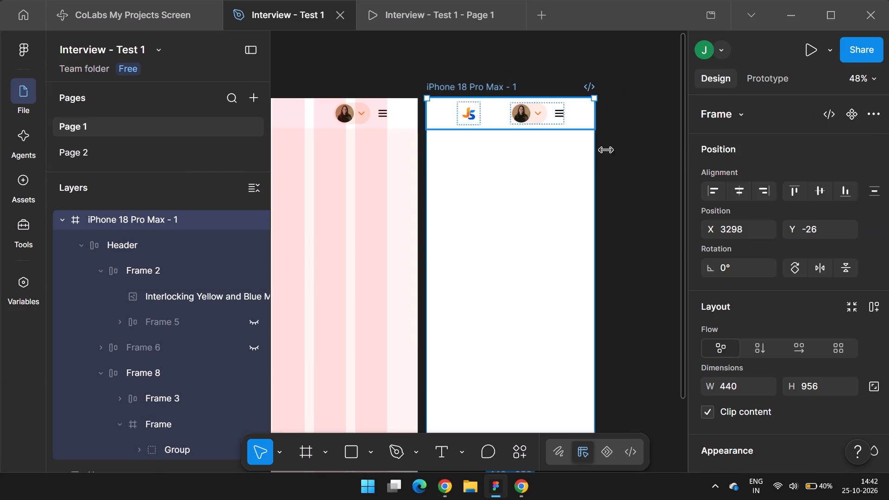
{"action": "scroll", "coordinate": [589, 135], "scroll_direction": "up", "scroll_amount": 5, "text": "ctrl"}
{"action": "scroll", "coordinate": [589, 135], "scroll_direction": "down", "scroll_amount": 9, "text": "ctrl"}
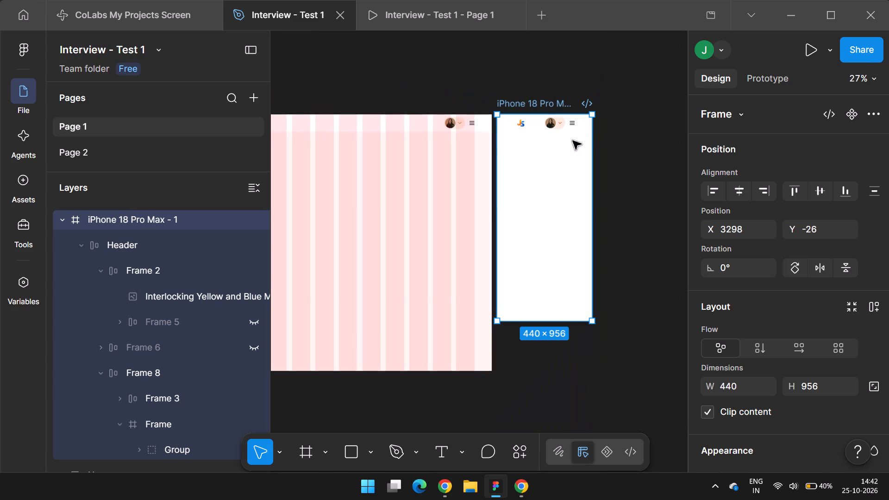
{"action": "left_click", "coordinate": [532, 101], "text": "ctrl"}
{"action": "key", "text": "i"}
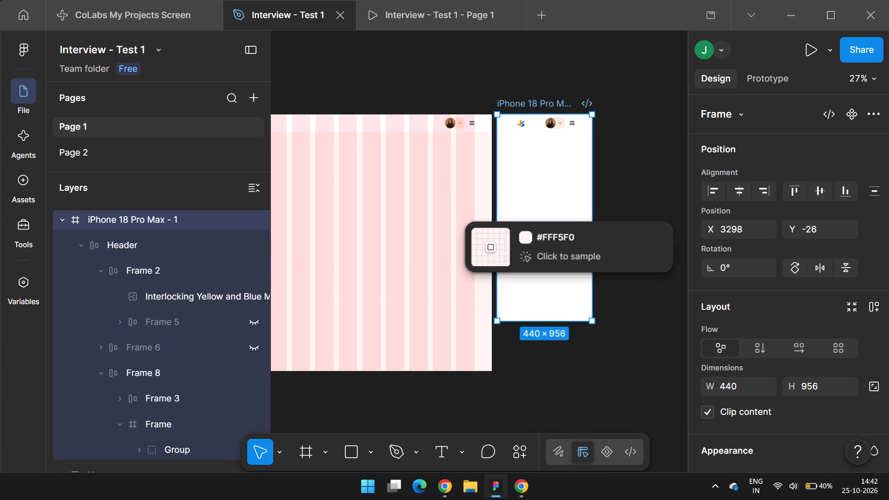
{"action": "left_click", "coordinate": [487, 189]}
{"action": "left_click", "coordinate": [622, 158]}
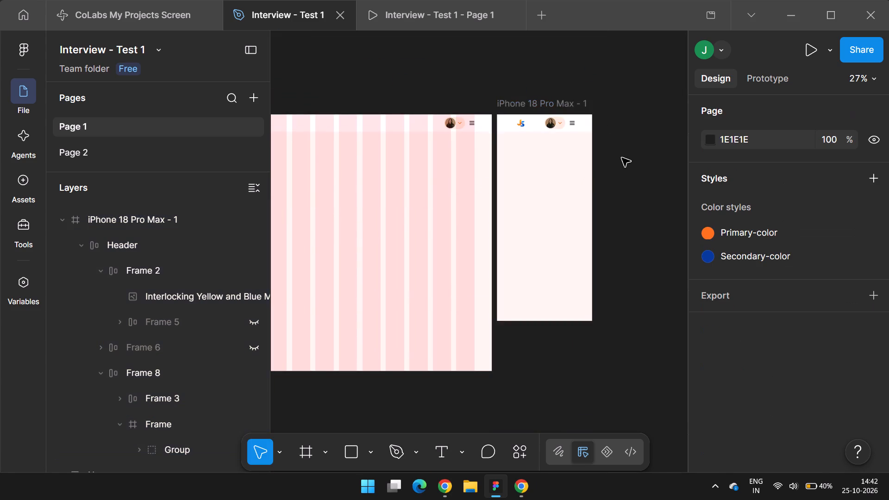
Set the horizontal padding of the iPhone frame's header to 20.
{"action": "scroll", "coordinate": [623, 151], "scroll_direction": "up", "scroll_amount": 4, "text": "ctrl"}
{"action": "scroll", "coordinate": [586, 142], "scroll_direction": "right", "scroll_amount": 1}
{"action": "left_click", "coordinate": [426, 91]}
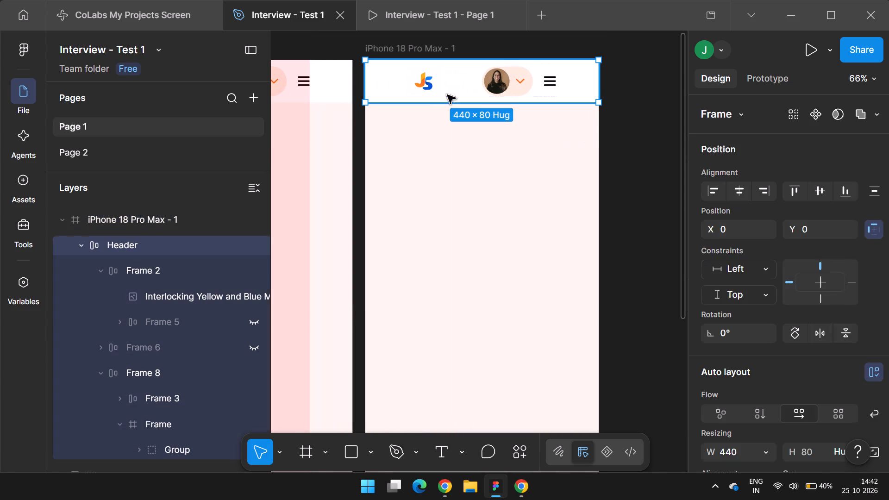
{"action": "scroll", "coordinate": [731, 294], "scroll_direction": "down", "scroll_amount": 4}
{"action": "left_click", "coordinate": [731, 243]}
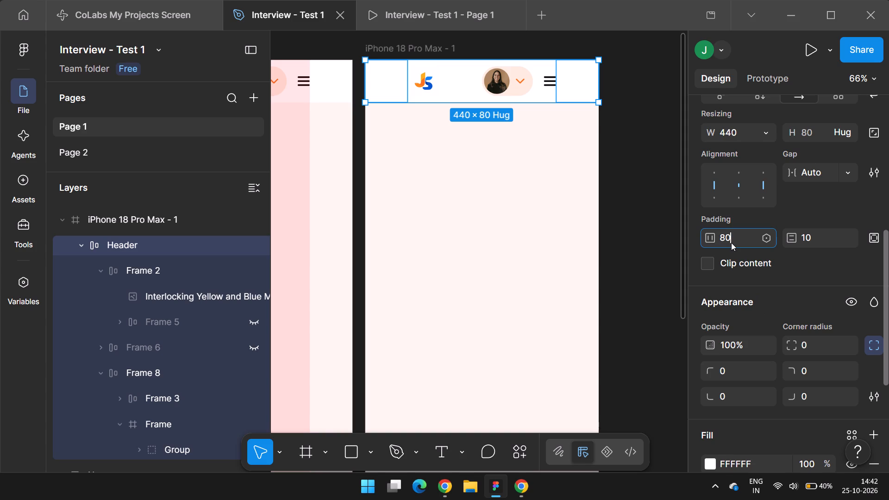
{"action": "type", "text": "20"}
{"action": "key", "text": "Return"}
{"action": "key", "text": "ctrl+backslash"}
{"action": "left_click", "coordinate": [727, 229]}
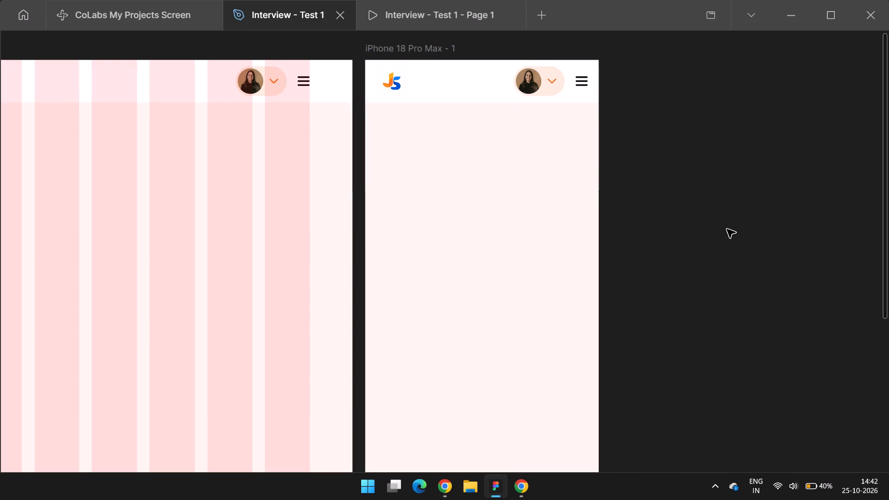
{"action": "left_click", "coordinate": [507, 132]}
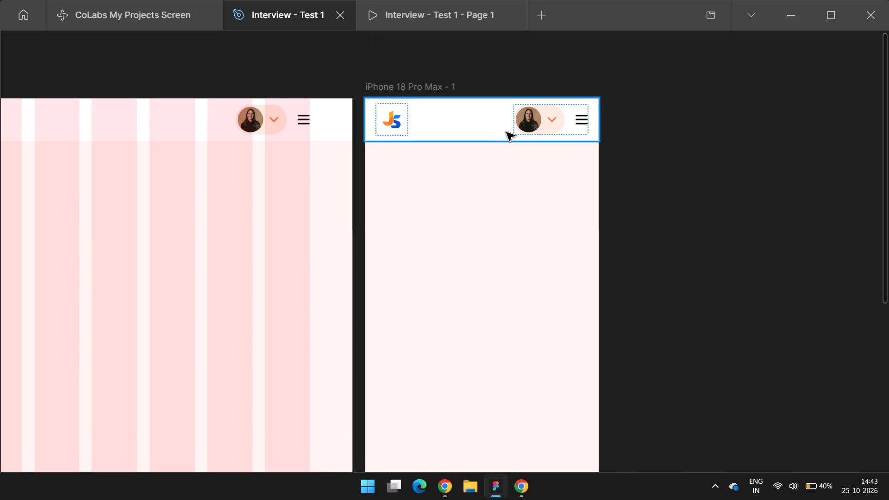
{"action": "scroll", "coordinate": [505, 128], "scroll_direction": "down", "scroll_amount": 4, "text": "ctrl"}
{"action": "left_click", "coordinate": [592, 158]}
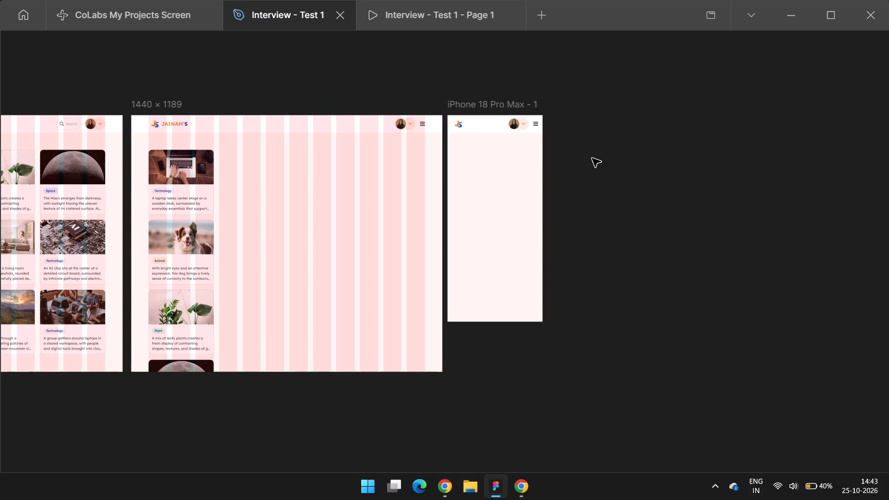
Add a layout guide of 4 columns to the iPhone 18 Pro Max frame.
{"action": "scroll", "coordinate": [474, 124], "scroll_direction": "up", "scroll_amount": 4, "text": "ctrl"}
{"action": "scroll", "coordinate": [676, 225], "scroll_direction": "left", "scroll_amount": 1}
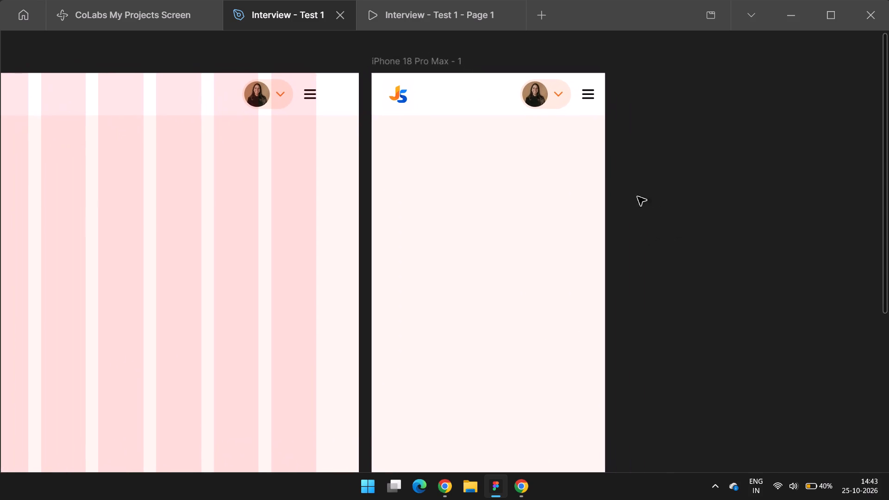
{"action": "scroll", "coordinate": [638, 197], "scroll_direction": "left", "scroll_amount": 1}
{"action": "scroll", "coordinate": [429, 88], "scroll_direction": "down", "scroll_amount": 3, "text": "ctrl"}
{"action": "left_click", "coordinate": [448, 77]}
{"action": "key", "text": "ctrl+backslash"}
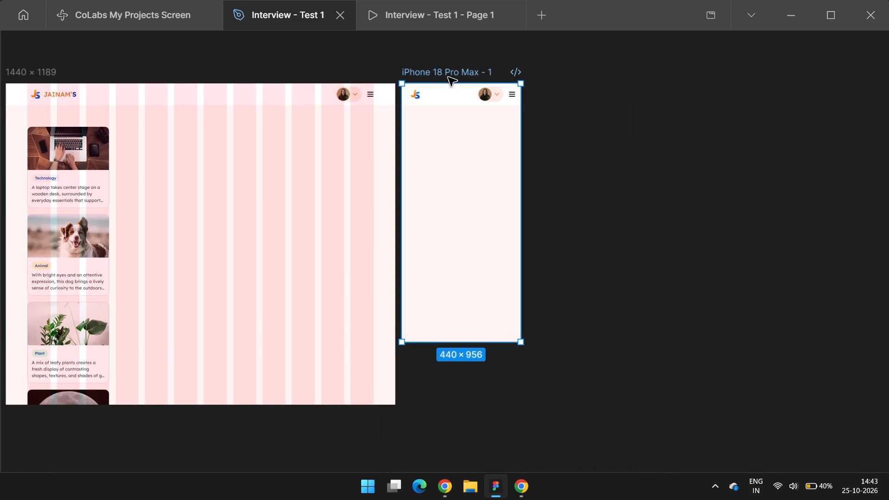
{"action": "scroll", "coordinate": [761, 281], "scroll_direction": "down", "scroll_amount": 3}
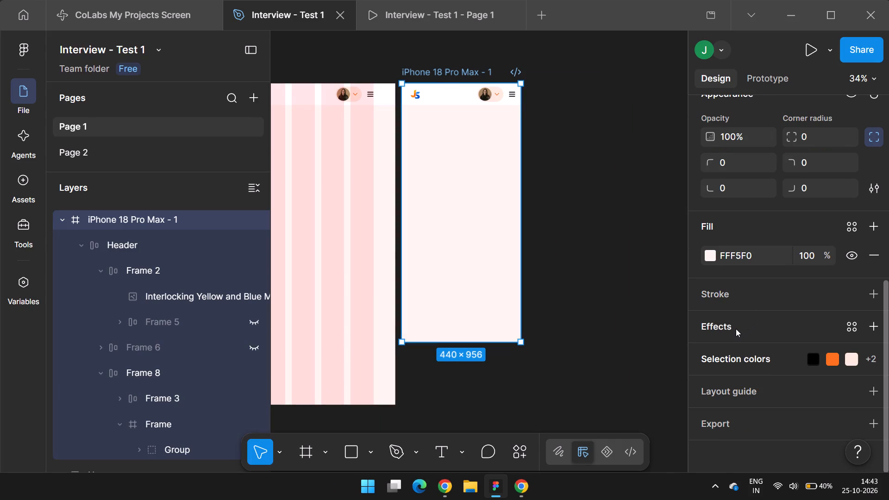
{"action": "left_click", "coordinate": [764, 392]}
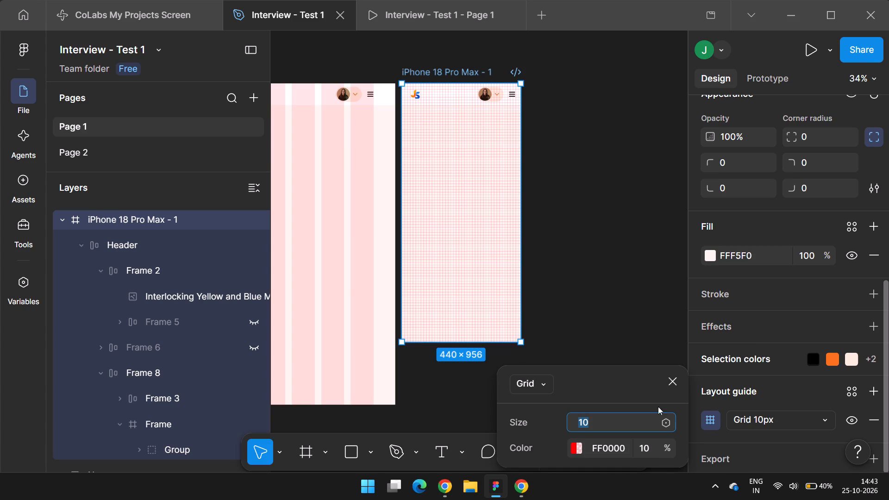
{"action": "key", "text": "4"}
{"action": "key", "text": "Return"}
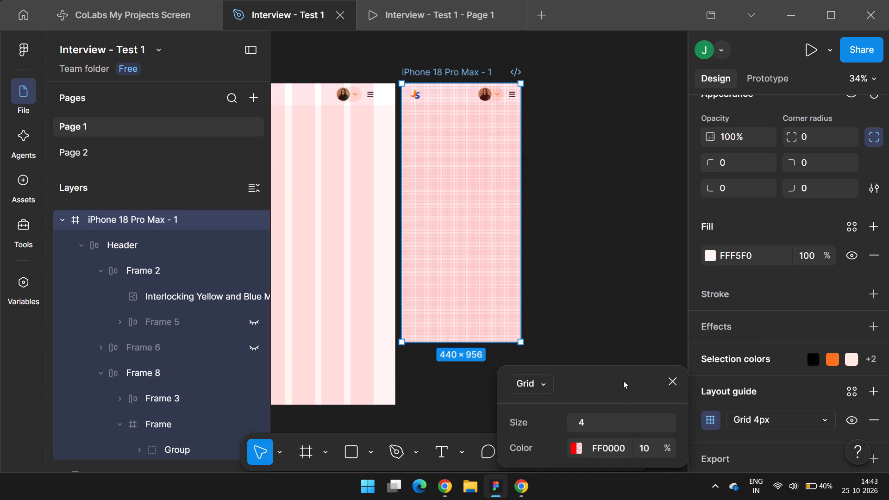
{"action": "left_click_drag", "start_coordinate": [623, 381], "coordinate": [656, 153]}
{"action": "left_click", "coordinate": [572, 159]}
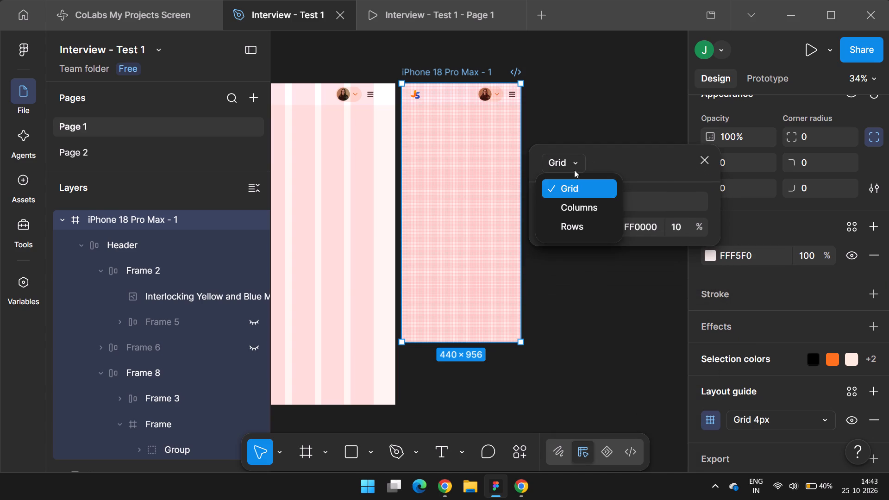
{"action": "left_click", "coordinate": [570, 209]}
{"action": "key", "text": "4"}
{"action": "key", "text": "Return"}
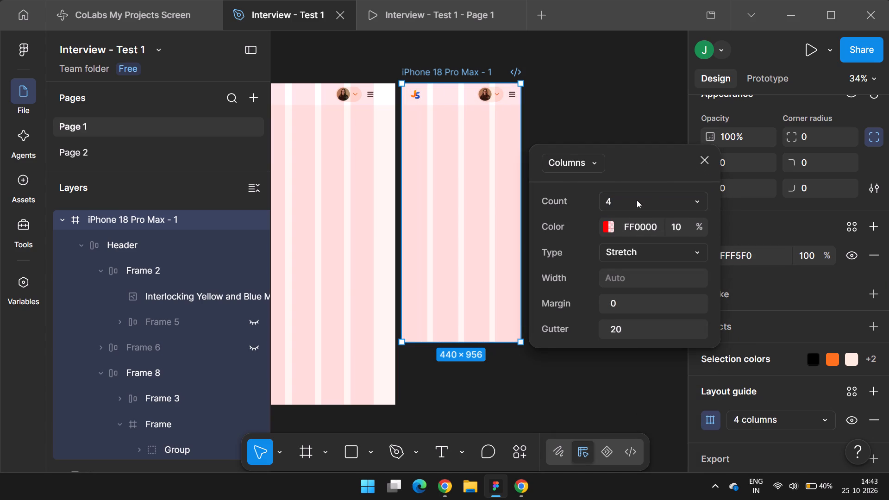
Set the iPhone frame's column guide to a margin of 20 and a gutter of 24.
{"action": "left_click", "coordinate": [636, 305]}
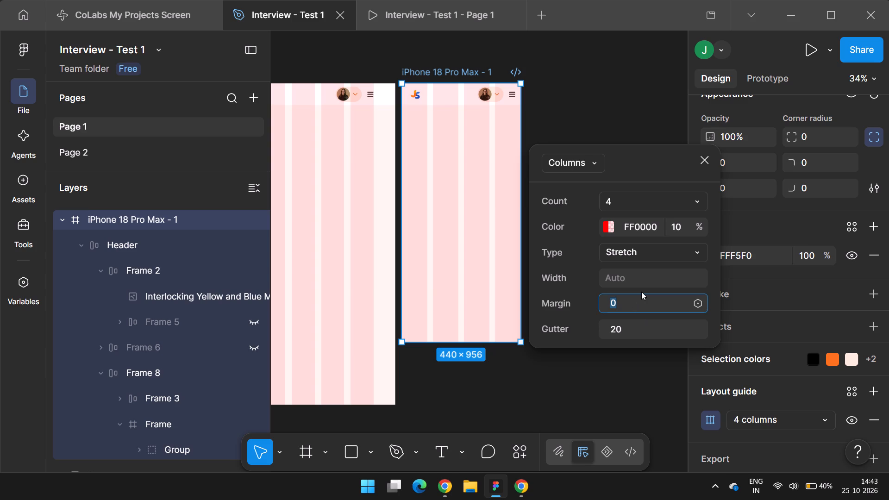
{"action": "type", "text": "20"}
{"action": "key", "text": "Return"}
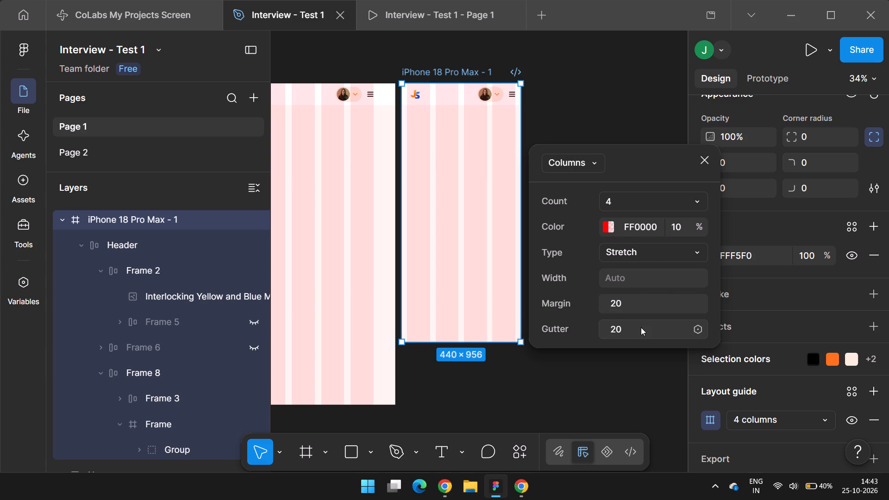
{"action": "left_click", "coordinate": [638, 330]}
{"action": "type", "text": "24"}
{"action": "key", "text": "Return"}
{"action": "scroll", "coordinate": [477, 121], "scroll_direction": "up", "scroll_amount": 3, "text": "ctrl"}
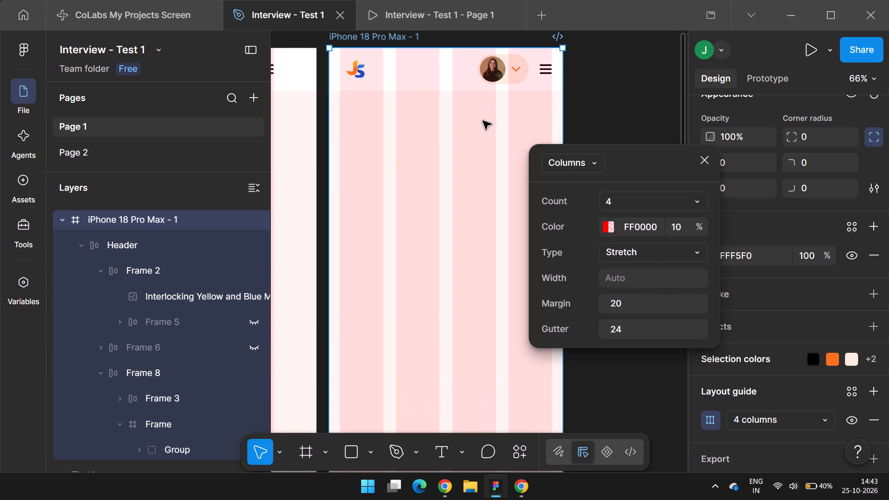
{"action": "left_click", "coordinate": [707, 163]}
{"action": "left_click", "coordinate": [643, 115]}
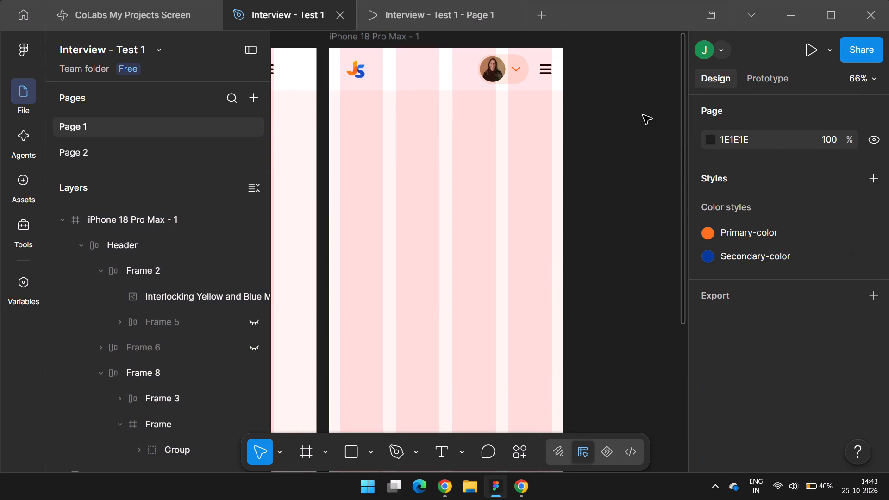
{"action": "key", "text": "ctrl+backslash"}
Move the project card grid out of the 1440 × 1189 frame and into the iPhone 18 Pro Max frame by cutting and pasting.
{"action": "scroll", "coordinate": [630, 146], "scroll_direction": "right", "scroll_amount": 1}
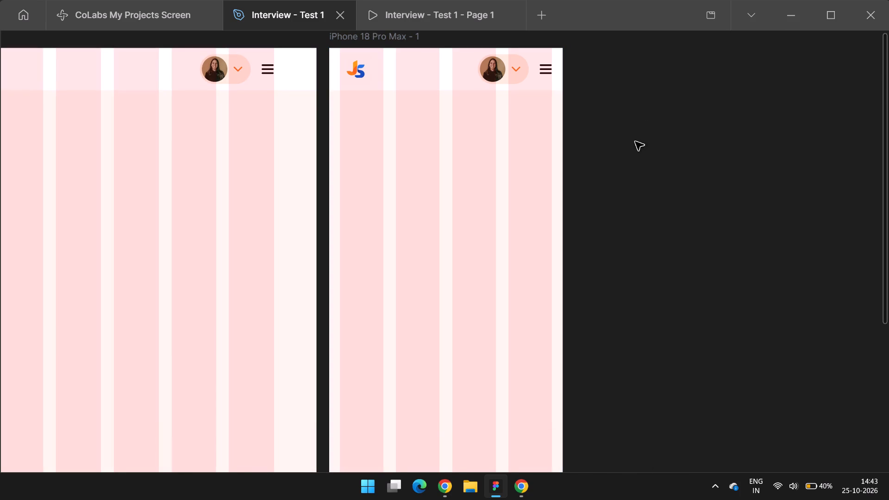
{"action": "scroll", "coordinate": [635, 142], "scroll_direction": "right", "scroll_amount": 1}
{"action": "scroll", "coordinate": [763, 155], "scroll_direction": "down", "scroll_amount": 3, "text": "ctrl"}
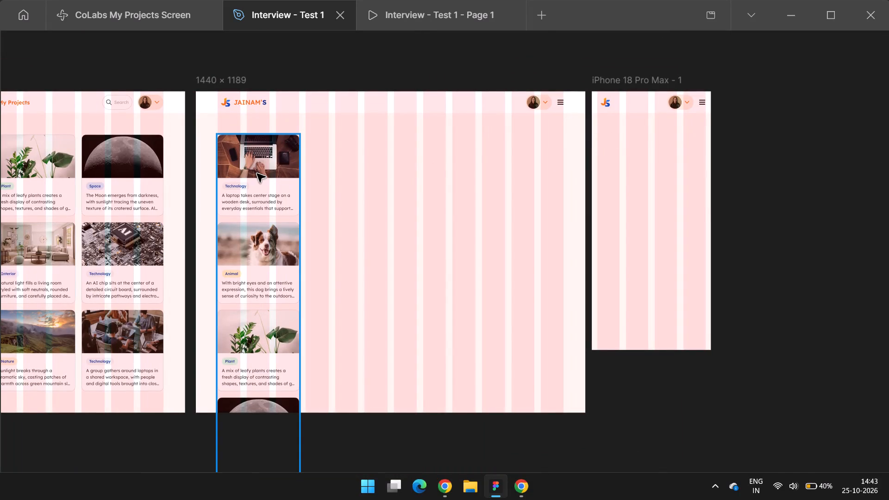
{"action": "left_click", "coordinate": [257, 174]}
{"action": "key", "text": "ctrl+x"}
{"action": "left_click", "coordinate": [628, 80]}
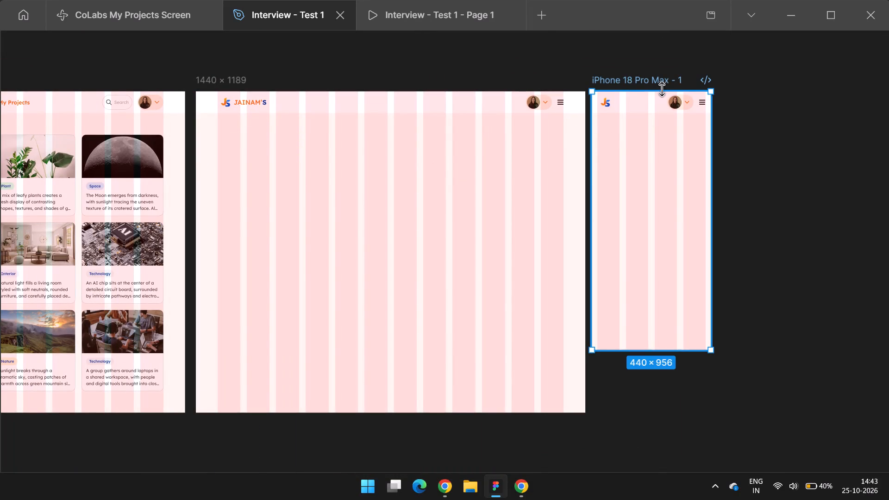
{"action": "key", "text": "ctrl+v"}
Position the card grid 20 from the iPhone frame's left edge and 20 below its header.
{"action": "scroll", "coordinate": [695, 156], "scroll_direction": "up", "scroll_amount": 4, "text": "ctrl"}
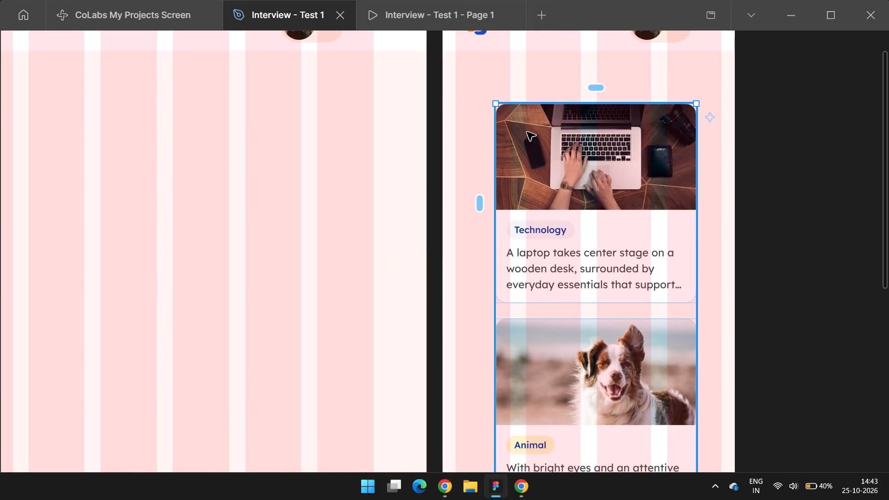
{"action": "left_click_drag", "start_coordinate": [527, 132], "coordinate": [487, 95]}
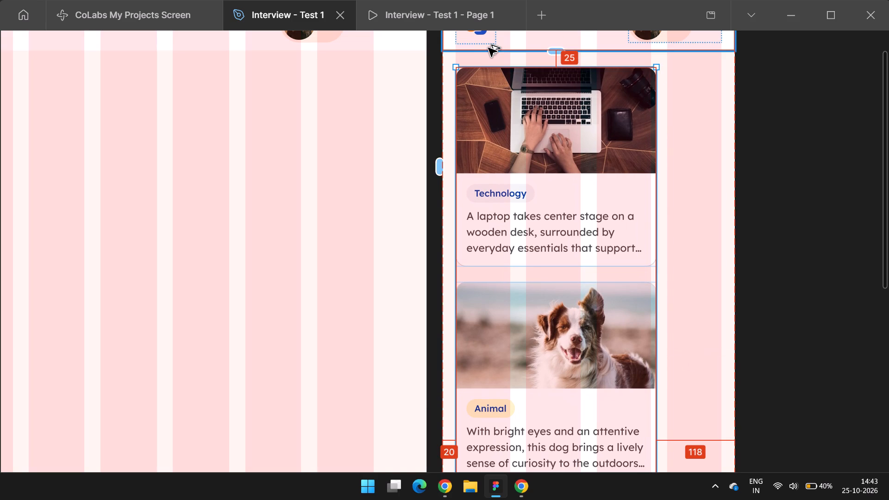
{"action": "scroll", "coordinate": [495, 50], "scroll_direction": "up", "scroll_amount": 3}
{"action": "scroll", "coordinate": [522, 316], "scroll_direction": "up", "scroll_amount": 3, "text": "ctrl"}
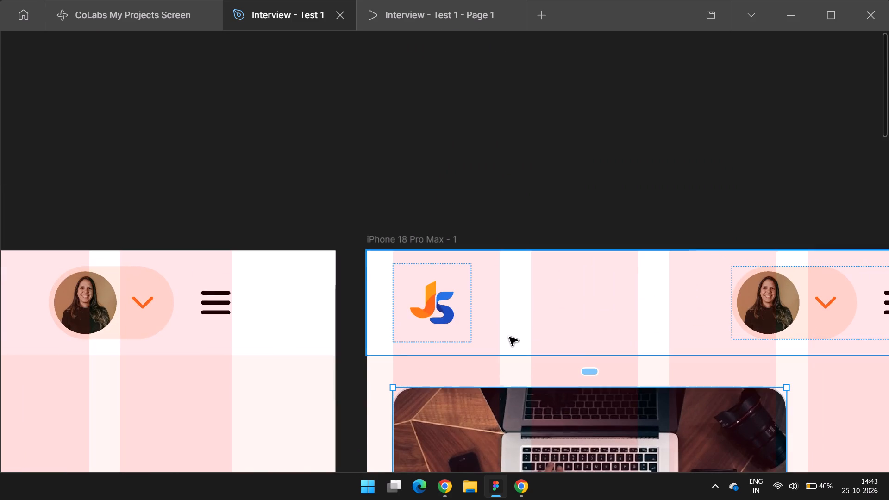
{"action": "key", "text": "Up"}
{"action": "key", "text": "Up"}
{"action": "key", "text": "Up"}
{"action": "key", "text": "Up"}
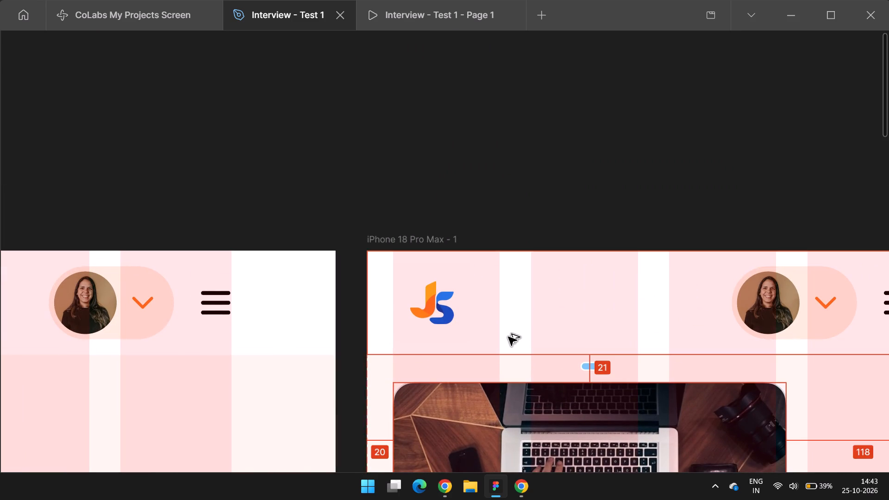
{"action": "key", "text": "Up"}
Widen the card grid to span all four guide columns, leaving 20 on both sides of the iPhone frame.
{"action": "scroll", "coordinate": [550, 277], "scroll_direction": "down", "scroll_amount": 6, "text": "ctrl"}
{"action": "scroll", "coordinate": [557, 273], "scroll_direction": "down", "scroll_amount": 3}
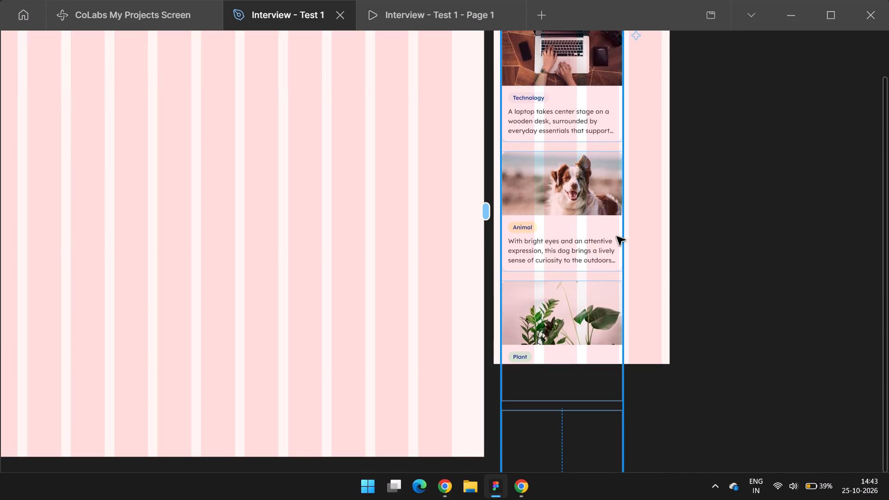
{"action": "left_click_drag", "start_coordinate": [620, 237], "coordinate": [664, 249]}
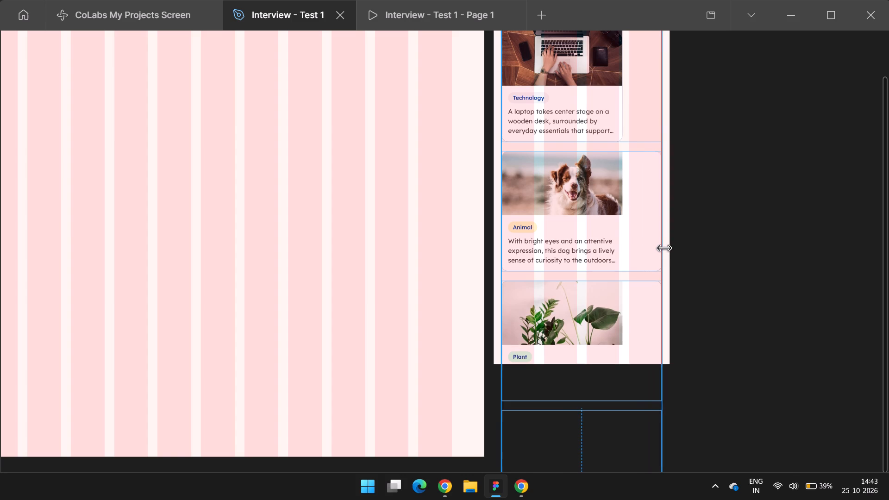
{"action": "left_click_drag", "start_coordinate": [664, 249], "coordinate": [661, 254]}
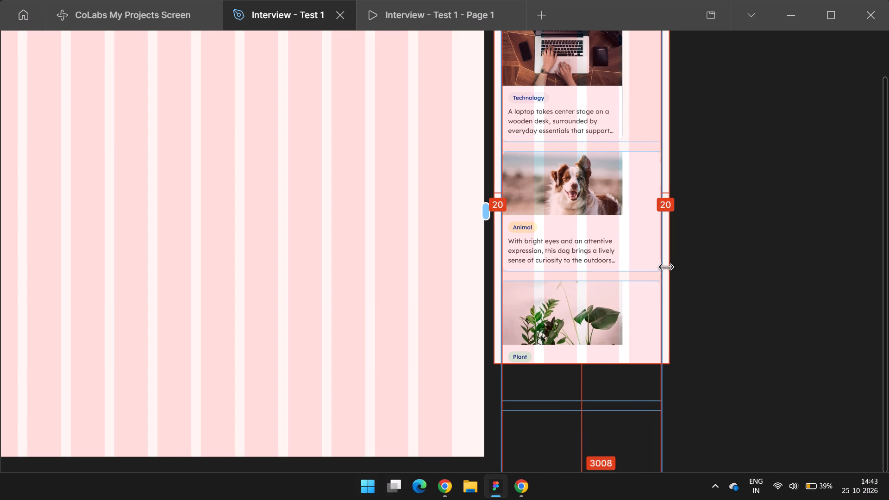
Hide the layout guides.
{"action": "key", "text": "ctrl+shift+4"}
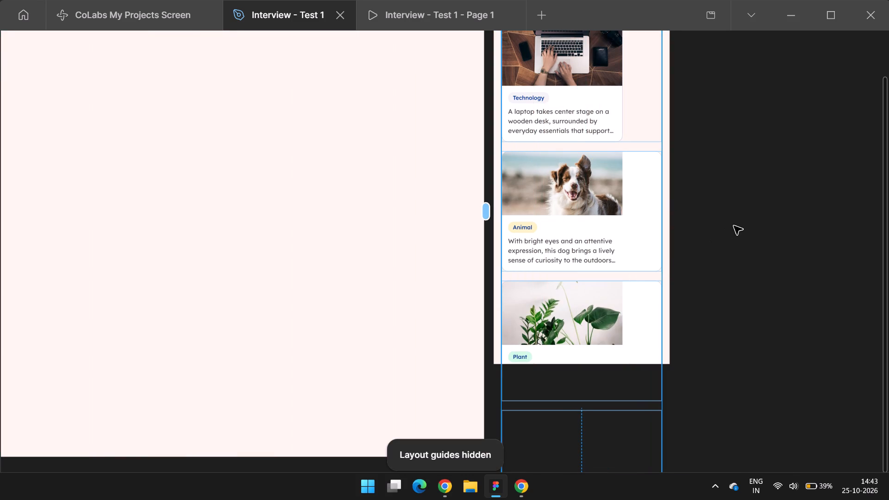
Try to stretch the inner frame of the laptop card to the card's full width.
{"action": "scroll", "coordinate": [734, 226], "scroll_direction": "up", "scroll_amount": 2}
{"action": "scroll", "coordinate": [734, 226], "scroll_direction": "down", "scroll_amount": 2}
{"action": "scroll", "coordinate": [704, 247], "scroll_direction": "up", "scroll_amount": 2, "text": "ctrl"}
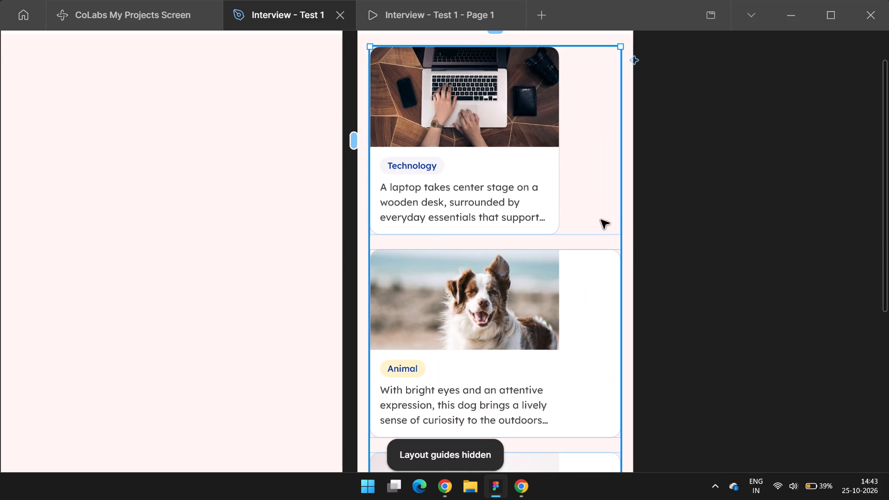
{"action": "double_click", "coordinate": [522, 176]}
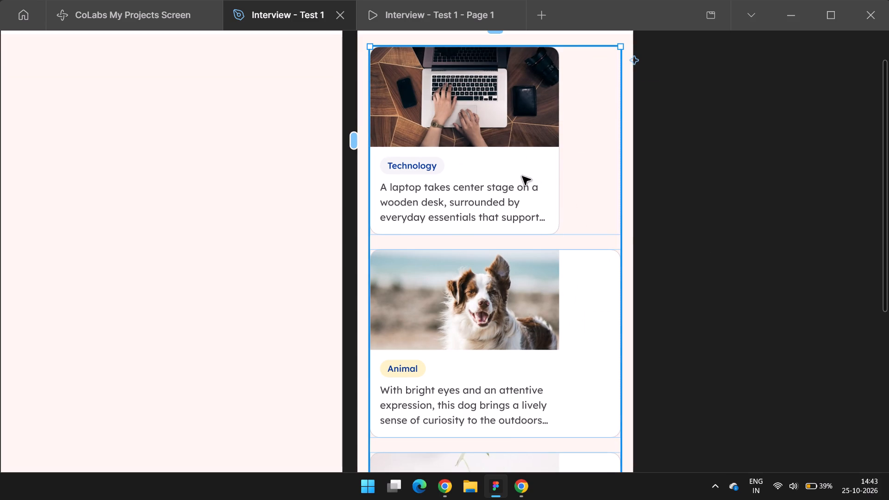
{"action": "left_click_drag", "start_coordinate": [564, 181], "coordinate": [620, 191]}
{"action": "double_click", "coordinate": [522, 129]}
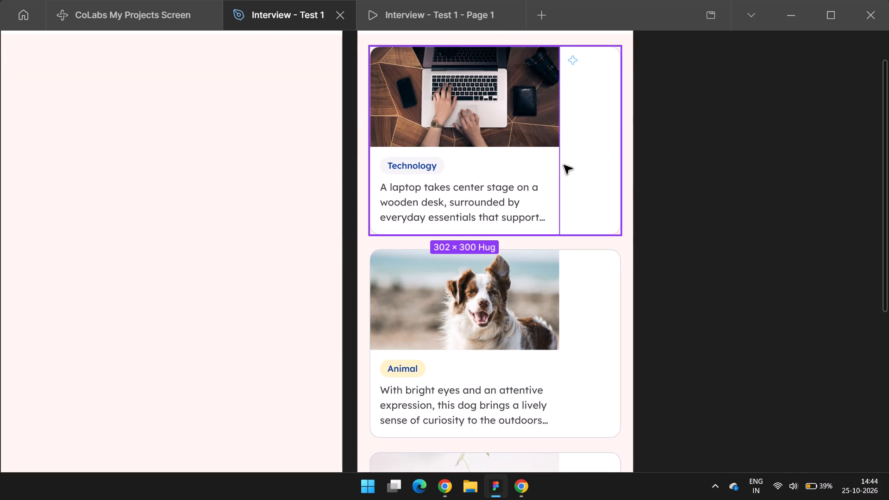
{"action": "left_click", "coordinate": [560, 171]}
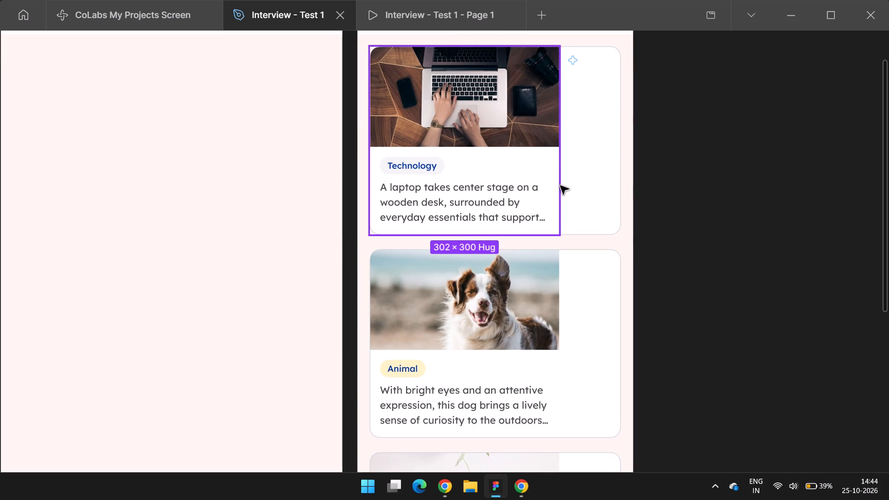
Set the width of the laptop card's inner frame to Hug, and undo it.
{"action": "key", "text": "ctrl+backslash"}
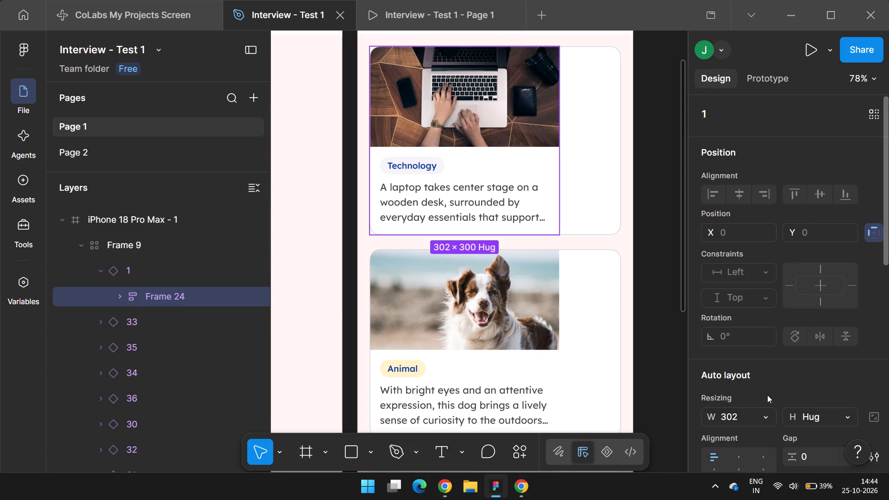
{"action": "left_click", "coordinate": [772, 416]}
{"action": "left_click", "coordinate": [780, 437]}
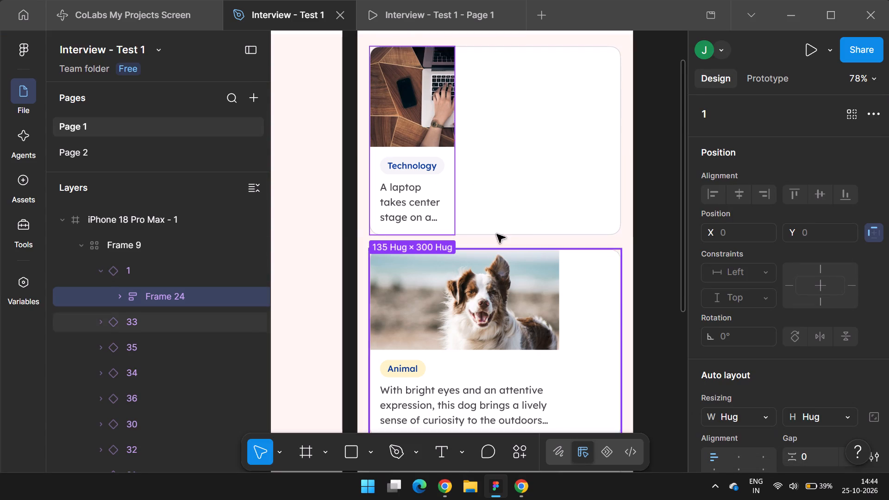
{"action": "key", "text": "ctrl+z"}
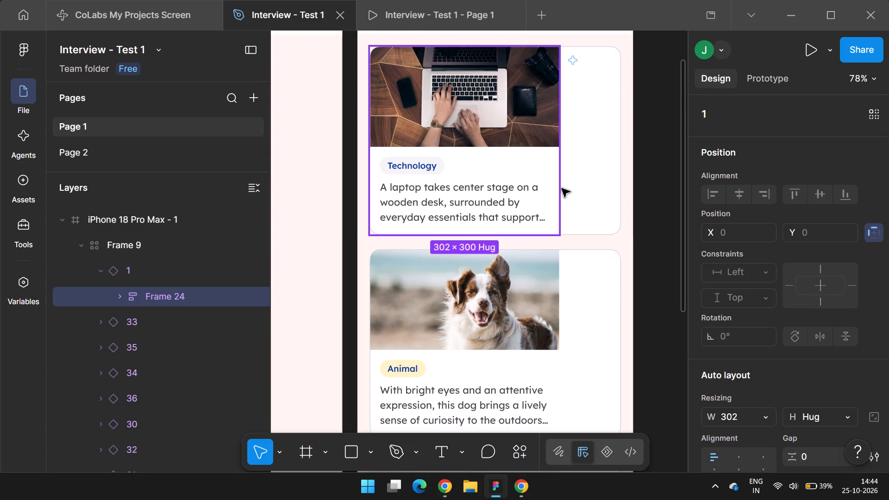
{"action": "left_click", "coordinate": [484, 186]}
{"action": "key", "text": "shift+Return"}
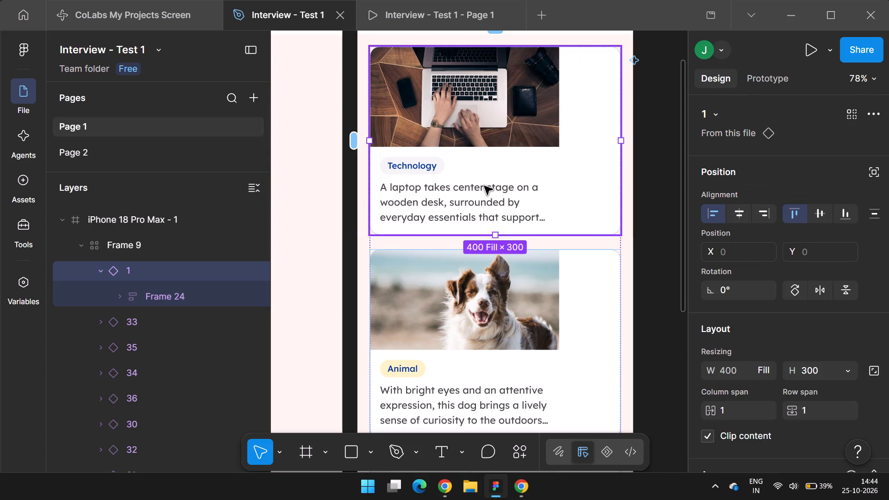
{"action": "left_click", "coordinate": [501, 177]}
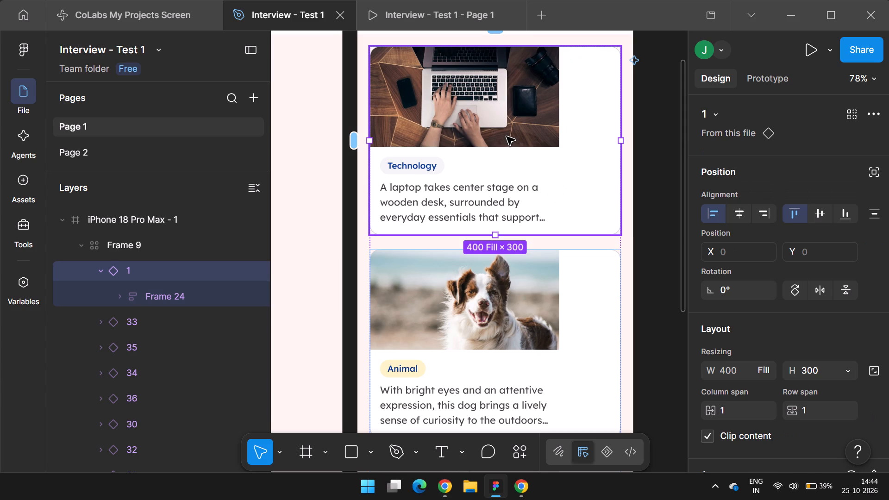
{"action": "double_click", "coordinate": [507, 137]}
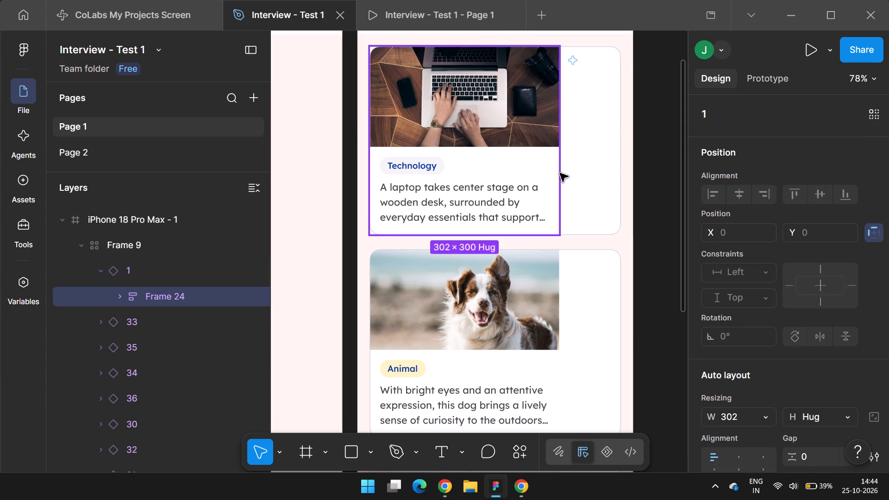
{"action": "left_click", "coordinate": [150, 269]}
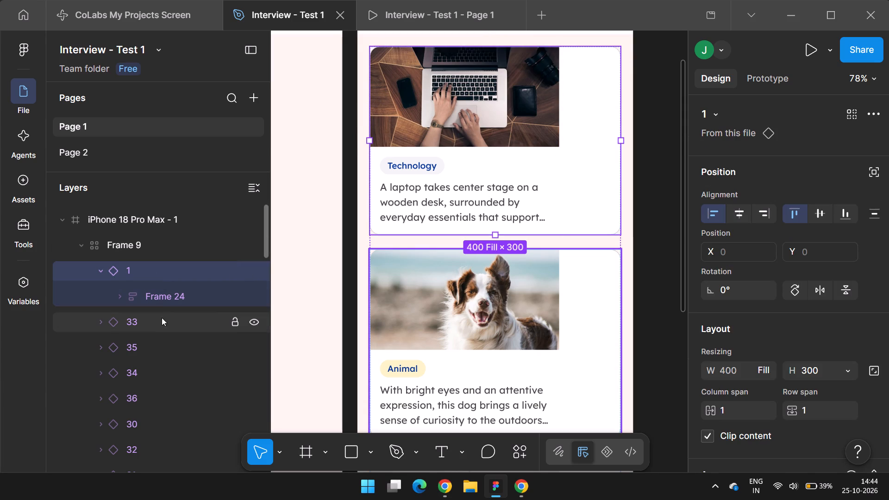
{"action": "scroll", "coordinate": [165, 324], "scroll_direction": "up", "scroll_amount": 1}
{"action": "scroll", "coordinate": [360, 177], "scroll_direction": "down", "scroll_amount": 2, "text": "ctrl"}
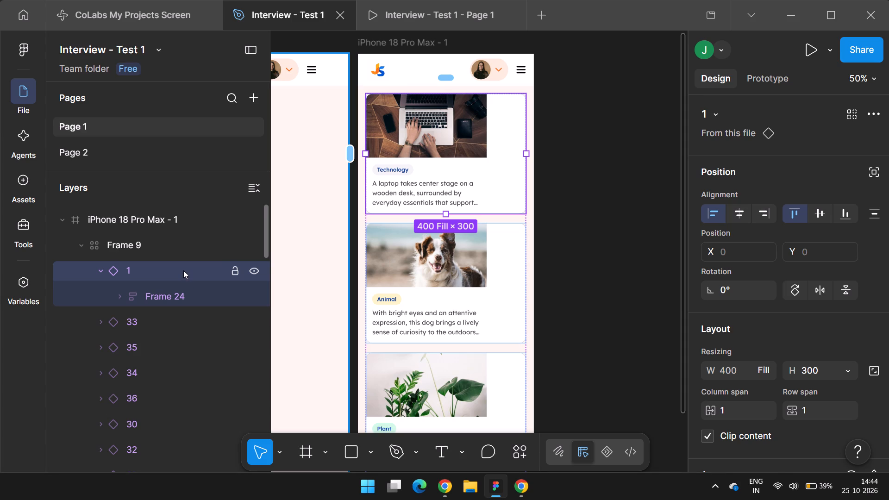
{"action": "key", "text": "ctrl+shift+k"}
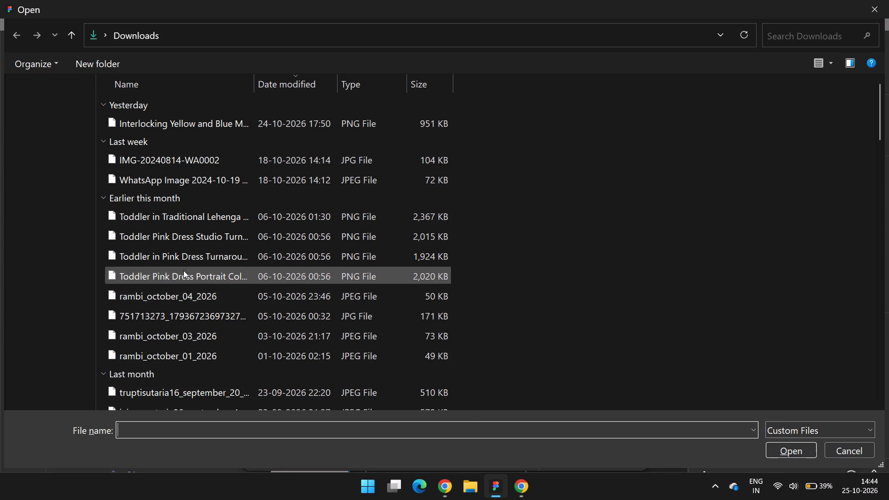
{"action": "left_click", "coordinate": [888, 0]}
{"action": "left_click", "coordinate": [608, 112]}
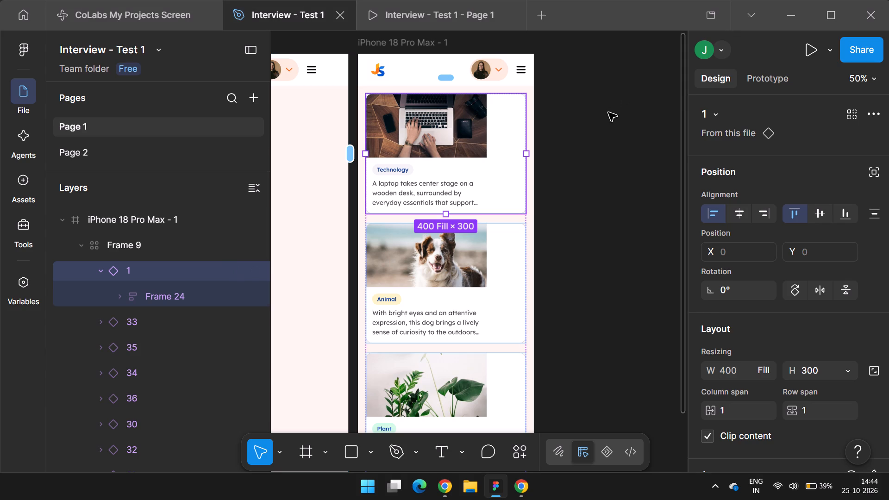
Narrow the layers sidebar.
{"action": "left_click_drag", "start_coordinate": [272, 249], "coordinate": [138, 234]}
Go to the laptop card's main component in the 1440 × 1188 frame, and return to the iPhone frame.
{"action": "scroll", "coordinate": [460, 208], "scroll_direction": "down", "scroll_amount": 1, "text": "ctrl"}
{"action": "double_click", "coordinate": [493, 191]}
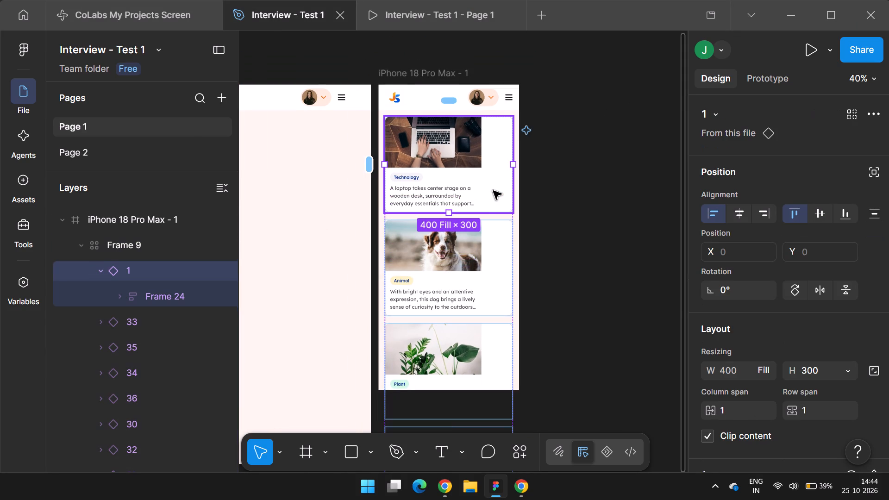
{"action": "key", "text": "ctrl+alt+shift+k"}
{"action": "scroll", "coordinate": [486, 184], "scroll_direction": "down", "scroll_amount": 2, "text": "ctrl"}
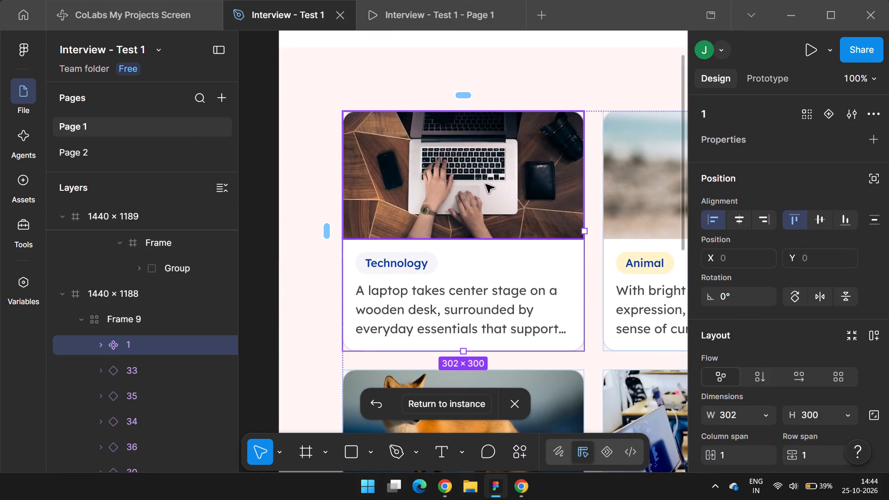
{"action": "scroll", "coordinate": [486, 184], "scroll_direction": "down", "scroll_amount": 8, "text": "ctrl"}
{"action": "scroll", "coordinate": [425, 166], "scroll_direction": "down", "scroll_amount": 5, "text": "shift"}
{"action": "scroll", "coordinate": [399, 158], "scroll_direction": "up", "scroll_amount": 5, "text": "ctrl"}
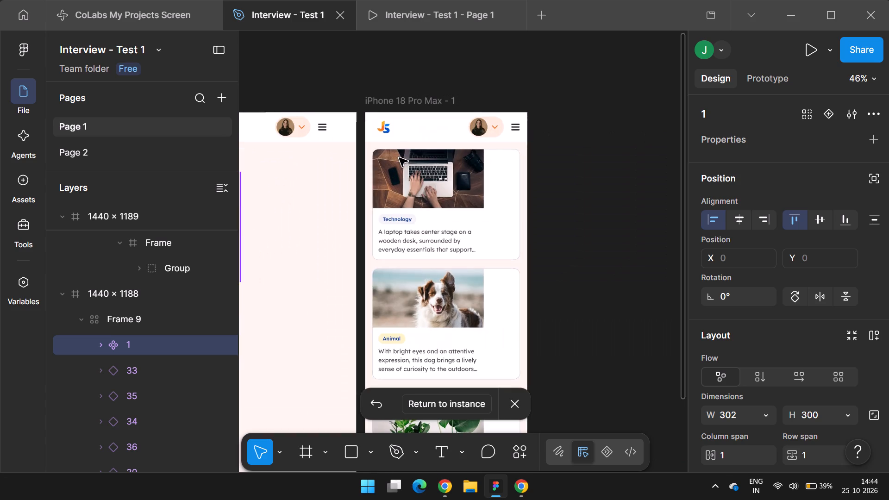
Detach all card instances in the iPhone frame's card grid from their component.
{"action": "left_click", "coordinate": [424, 171]}
{"action": "key", "text": "Return"}
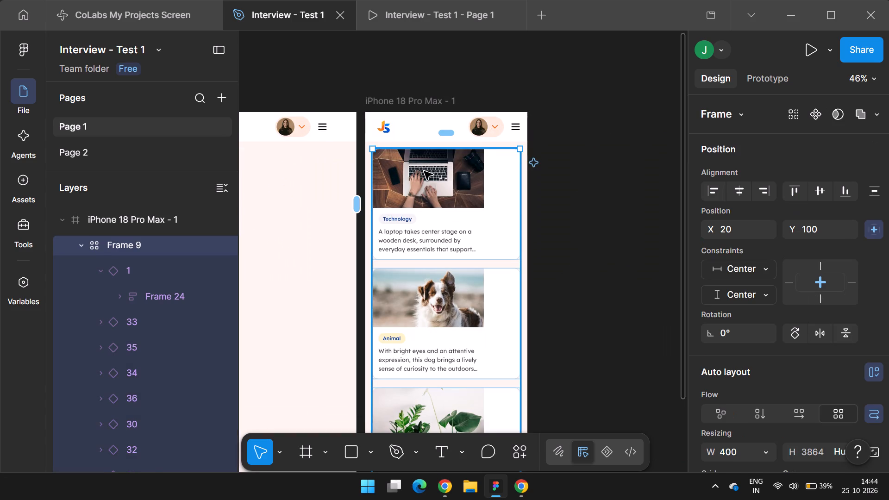
{"action": "key", "text": "ctrl+alt+b"}
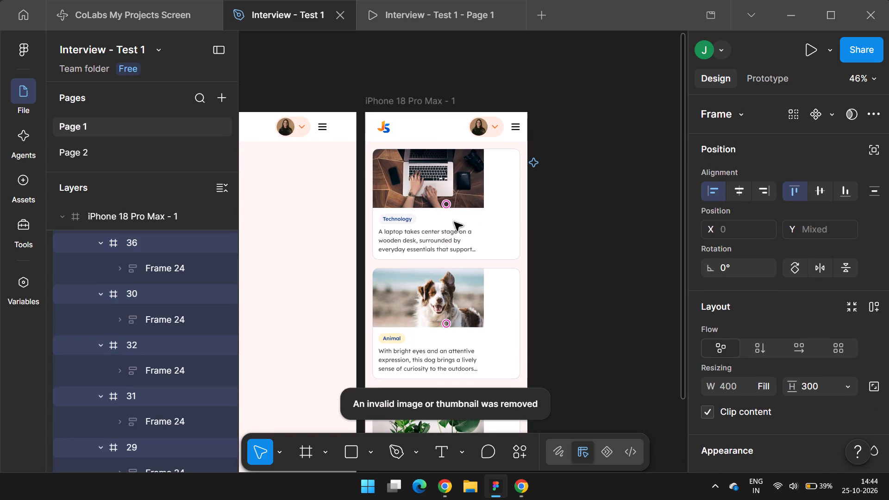
Widen the laptop card's inner frame to 400, matching the card's full width.
{"action": "left_click", "coordinate": [454, 213]}
{"action": "scroll", "coordinate": [462, 211], "scroll_direction": "up", "scroll_amount": 2, "text": "ctrl"}
{"action": "double_click", "coordinate": [465, 199]}
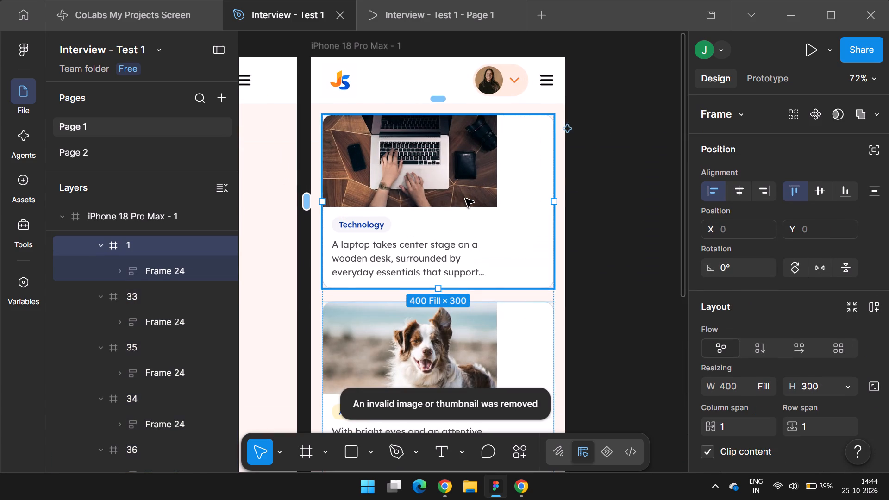
{"action": "left_click_drag", "start_coordinate": [494, 217], "coordinate": [552, 222]}
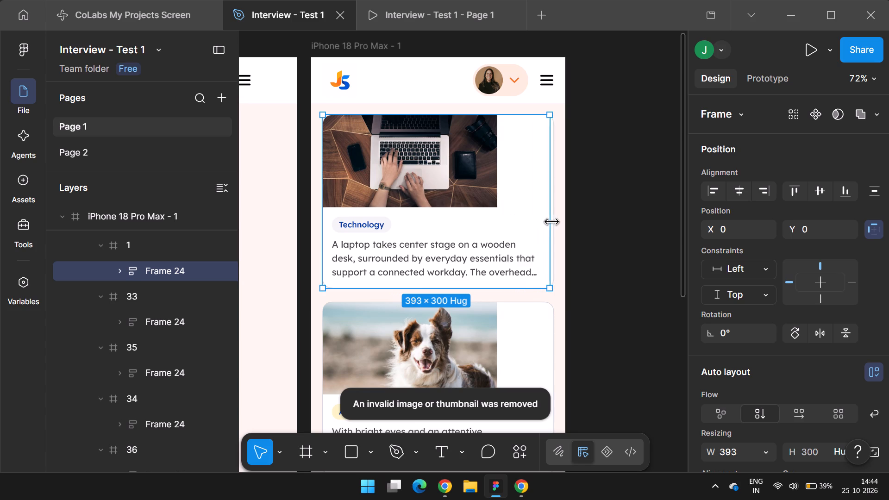
{"action": "left_click_drag", "start_coordinate": [552, 222], "coordinate": [557, 223]}
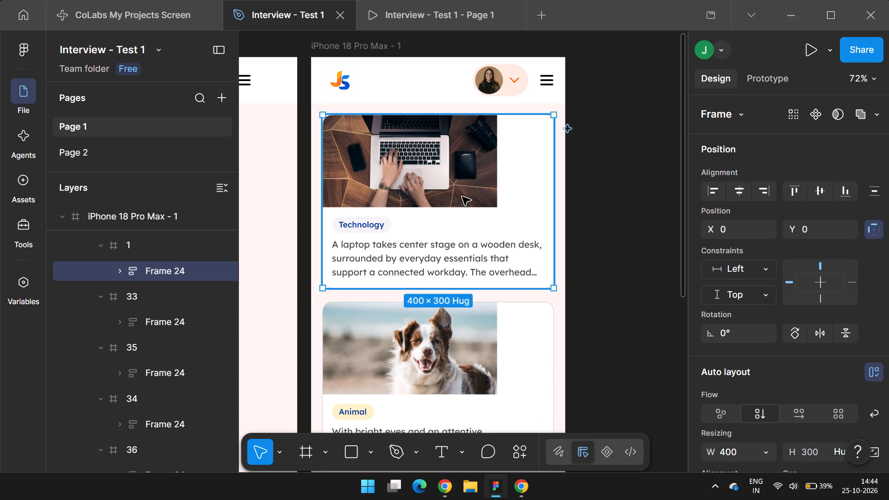
Stretch the laptop photo horizontally to the full width of its card.
{"action": "double_click", "coordinate": [462, 197]}
{"action": "double_click", "coordinate": [497, 192]}
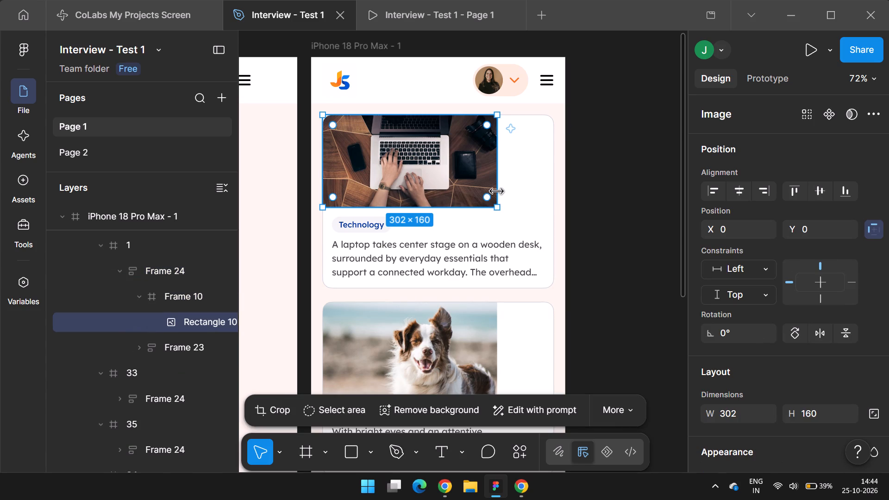
{"action": "left_click_drag", "start_coordinate": [496, 192], "coordinate": [551, 206]}
{"action": "scroll", "coordinate": [579, 164], "scroll_direction": "down", "scroll_amount": 2, "text": "ctrl"}
{"action": "left_click", "coordinate": [614, 201]}
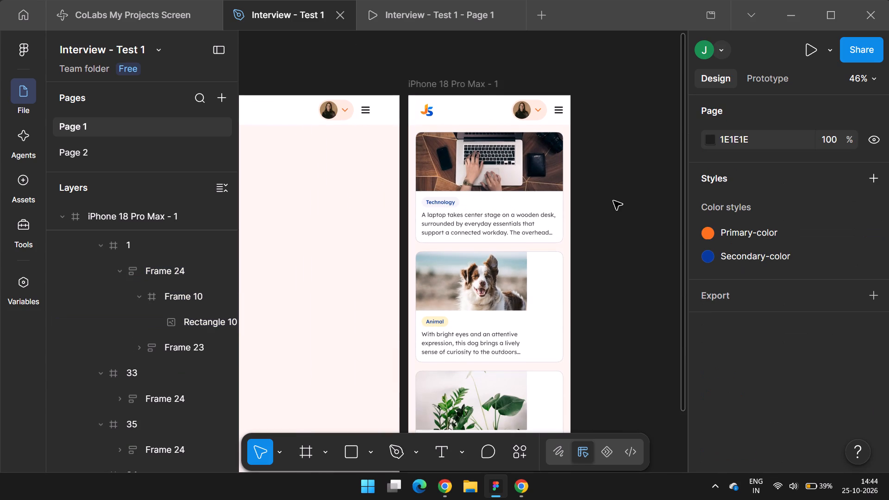
Set the laptop card's height to 400 in the iPhone frame.
{"action": "scroll", "coordinate": [614, 201], "scroll_direction": "down", "scroll_amount": 1}
{"action": "scroll", "coordinate": [575, 197], "scroll_direction": "up", "scroll_amount": 1, "text": "ctrl"}
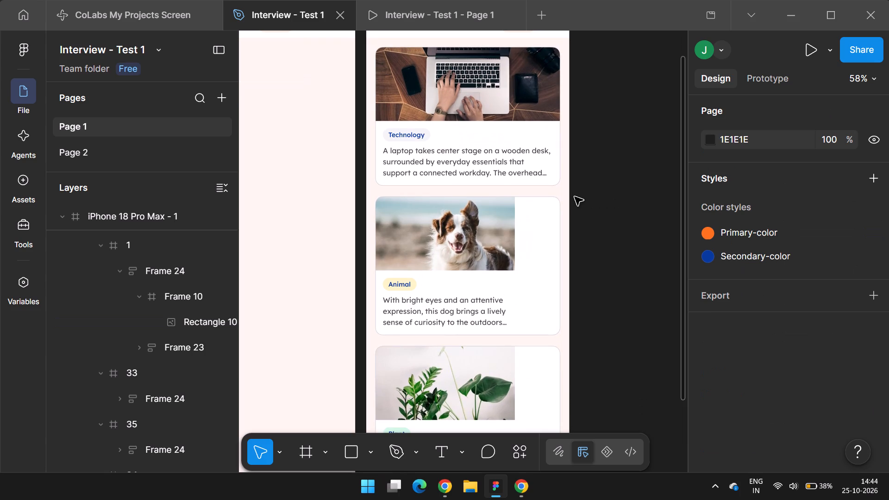
{"action": "double_click", "coordinate": [526, 139]}
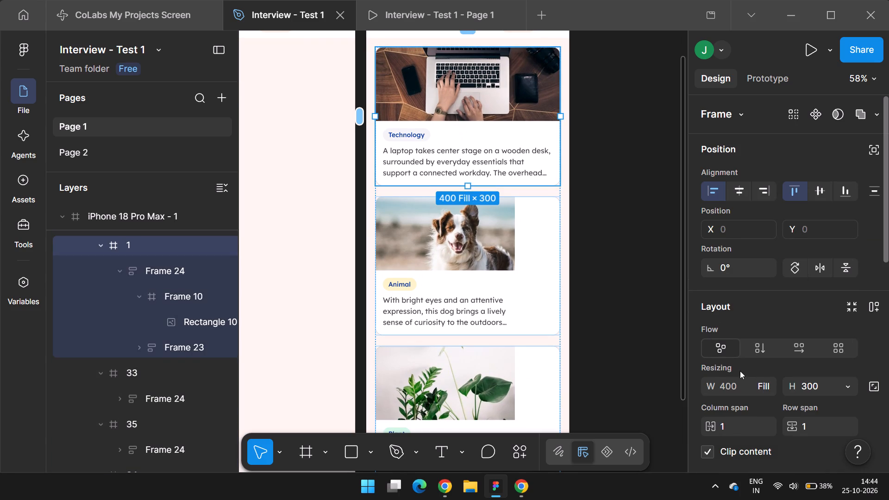
{"action": "left_click", "coordinate": [824, 380]}
{"action": "type", "text": "400"}
{"action": "key", "text": "Return"}
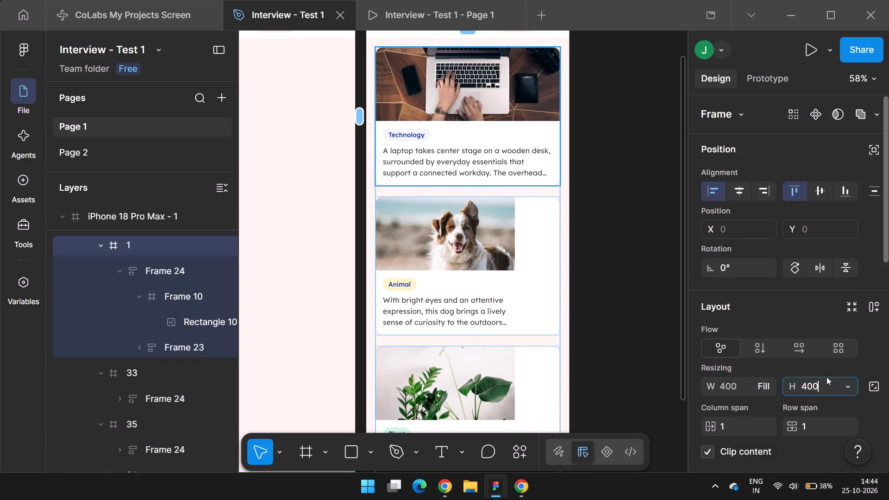
{"action": "scroll", "coordinate": [595, 338], "scroll_direction": "up", "scroll_amount": 2}
{"action": "scroll", "coordinate": [652, 297], "scroll_direction": "down", "scroll_amount": 1}
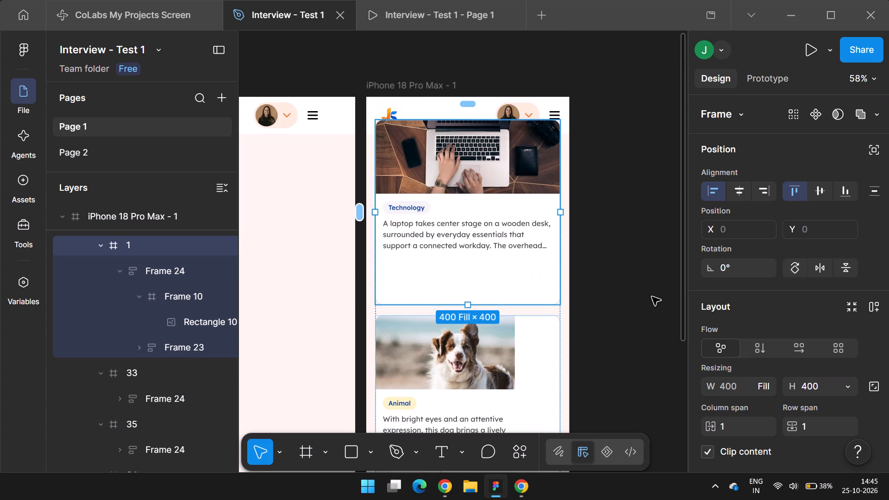
Extend the frame holding the laptop photo downward to about 254 high, so the text block sits near the card's bottom.
{"action": "double_click", "coordinate": [456, 222]}
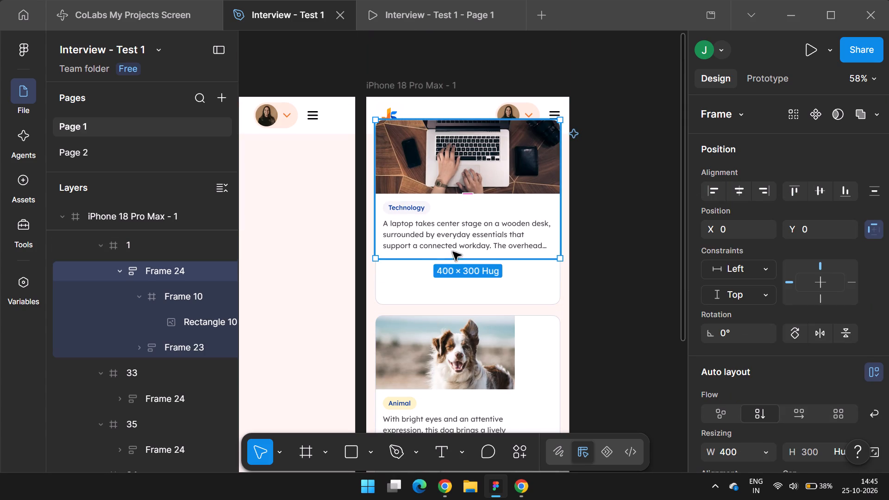
{"action": "left_click_drag", "start_coordinate": [458, 260], "coordinate": [467, 304]}
{"action": "double_click", "coordinate": [466, 245]}
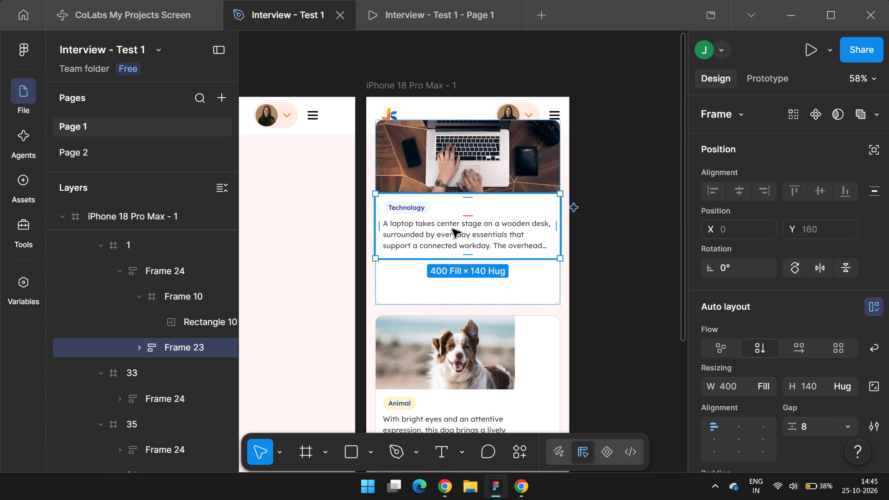
{"action": "left_click", "coordinate": [481, 180]}
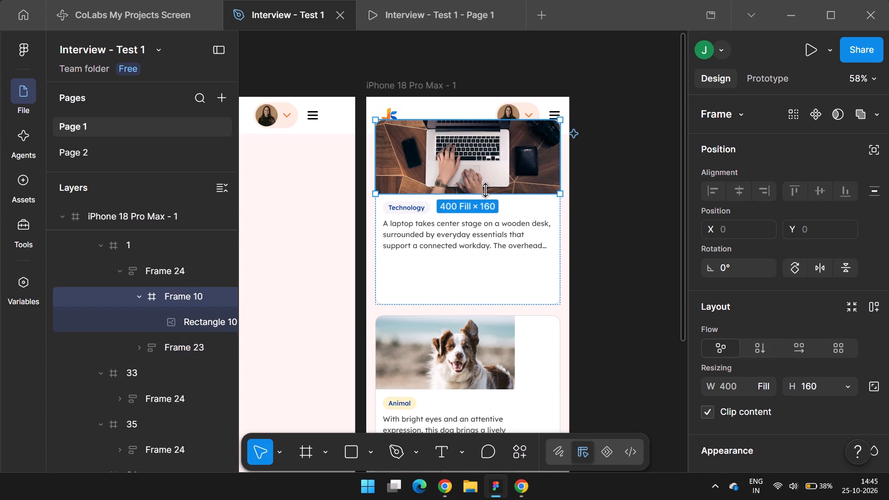
{"action": "left_click_drag", "start_coordinate": [485, 194], "coordinate": [487, 241]}
Stretch the laptop photo vertically to 400 × 254, filling the space above the card's text.
{"action": "double_click", "coordinate": [470, 189]}
{"action": "left_click_drag", "start_coordinate": [473, 192], "coordinate": [476, 209]}
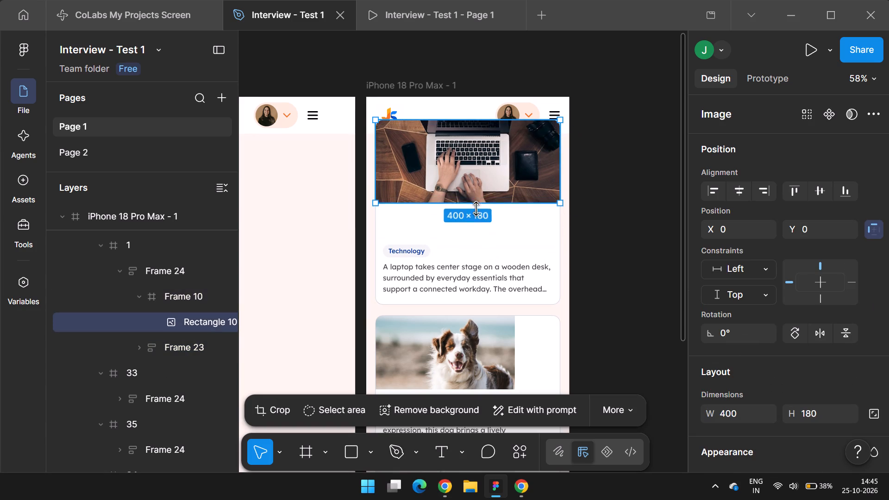
{"action": "left_click_drag", "start_coordinate": [476, 209], "coordinate": [482, 238]}
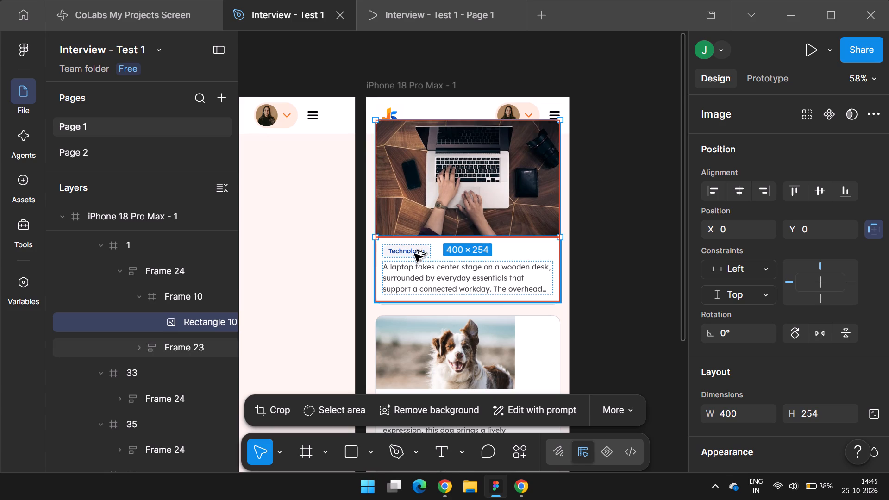
{"action": "left_click", "coordinate": [538, 300]}
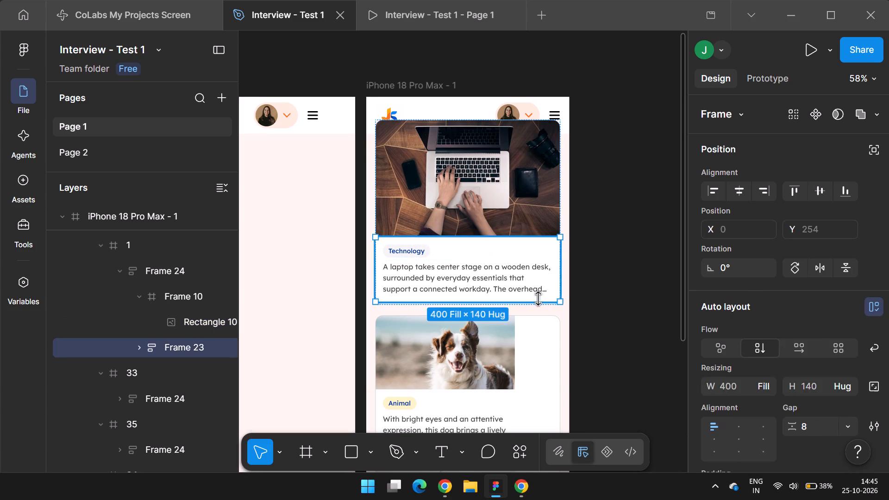
{"action": "left_click", "coordinate": [614, 269]}
Move the whole card grid down 50 to Y 100, clear of the iPhone frame's header.
{"action": "scroll", "coordinate": [616, 260], "scroll_direction": "down", "scroll_amount": 1}
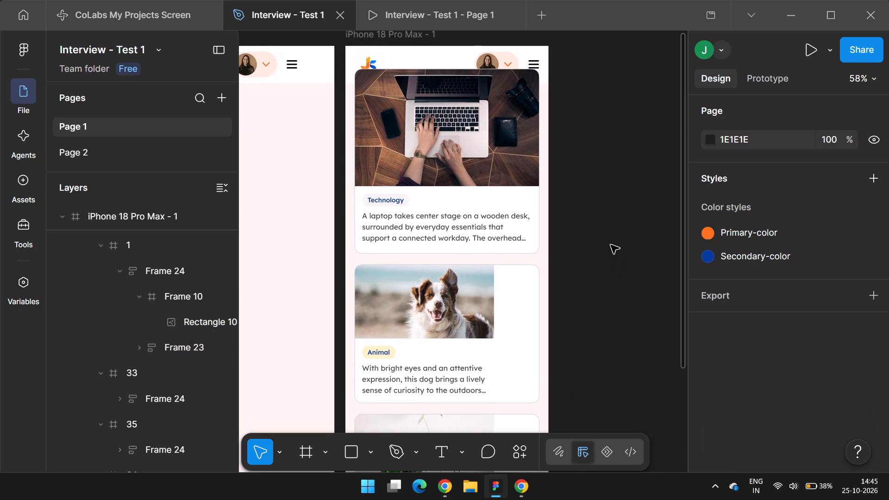
{"action": "key", "text": "ctrl+backslash"}
{"action": "scroll", "coordinate": [610, 241], "scroll_direction": "down", "scroll_amount": 5}
{"action": "scroll", "coordinate": [599, 246], "scroll_direction": "down", "scroll_amount": 4, "text": "ctrl"}
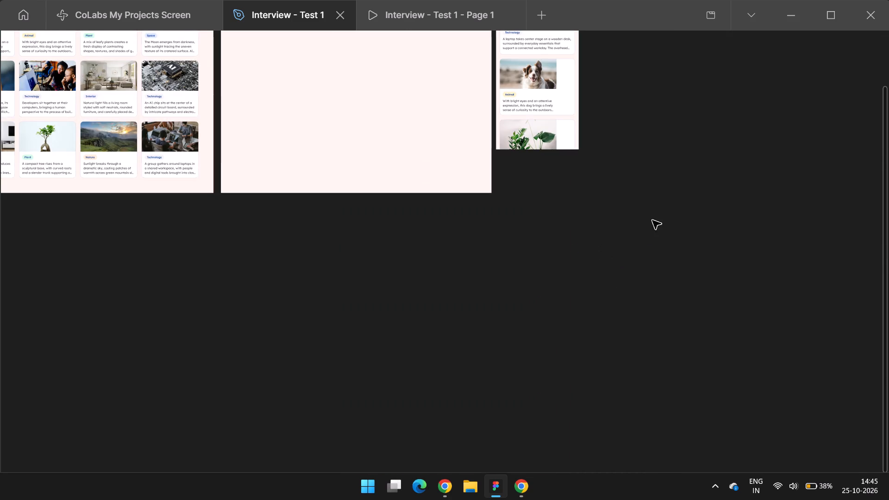
{"action": "left_click_drag", "start_coordinate": [652, 220], "coordinate": [651, 262]}
{"action": "scroll", "coordinate": [651, 262], "scroll_direction": "up", "scroll_amount": 3}
{"action": "scroll", "coordinate": [565, 323], "scroll_direction": "down", "scroll_amount": 3}
{"action": "left_click", "coordinate": [546, 120]}
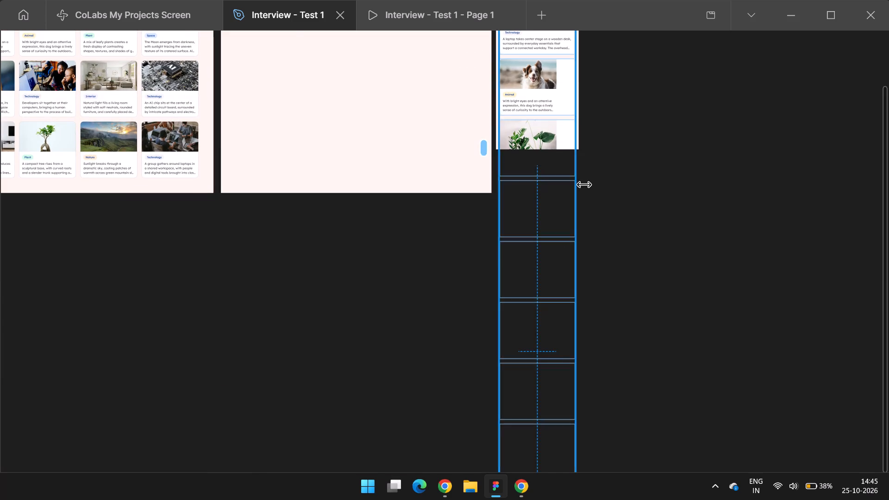
{"action": "scroll", "coordinate": [594, 200], "scroll_direction": "down", "scroll_amount": 2, "text": "ctrl"}
{"action": "scroll", "coordinate": [574, 105], "scroll_direction": "up", "scroll_amount": 8, "text": "ctrl"}
{"action": "scroll", "coordinate": [582, 138], "scroll_direction": "up", "scroll_amount": 3}
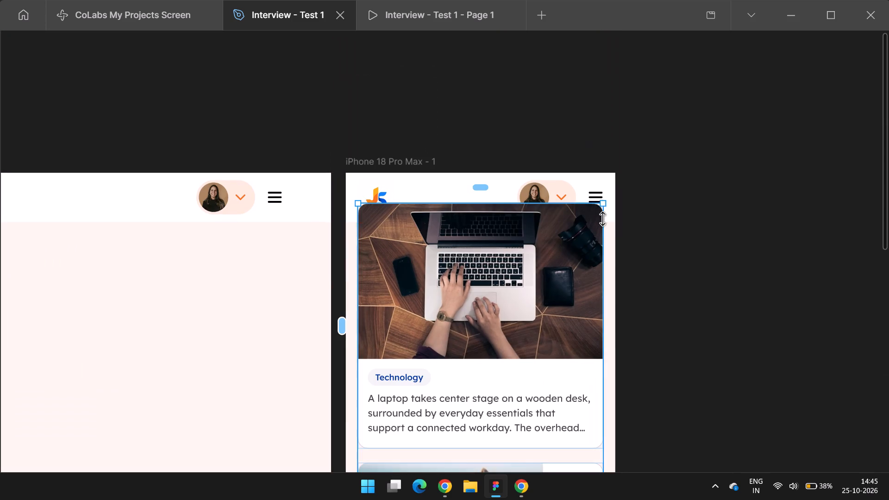
{"action": "key", "text": "shift+Down"}
{"action": "key", "text": "shift+Down"}
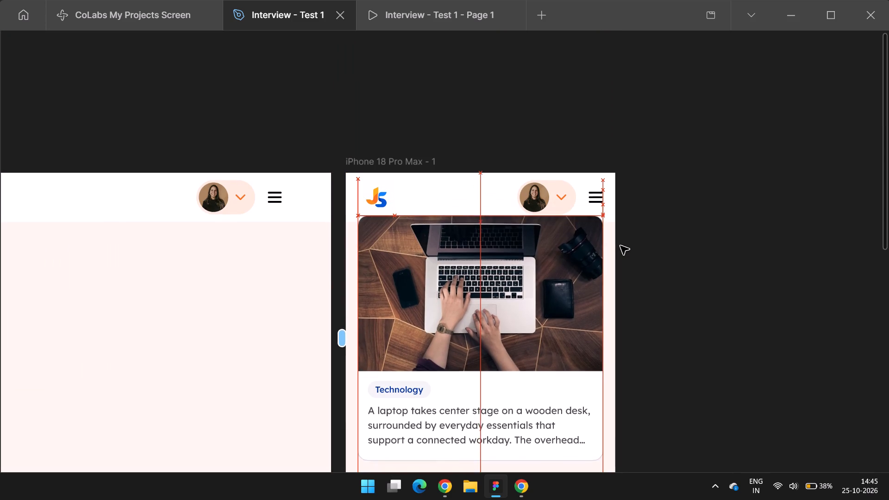
{"action": "key", "text": "shift+Down"}
{"action": "key", "text": "shift+Down"}
{"action": "key", "text": "shift+Down"}
Duplicate the card grid and place the copy on the empty canvas beside the iPhone frame.
{"action": "scroll", "coordinate": [464, 174], "scroll_direction": "down", "scroll_amount": 3, "text": "ctrl"}
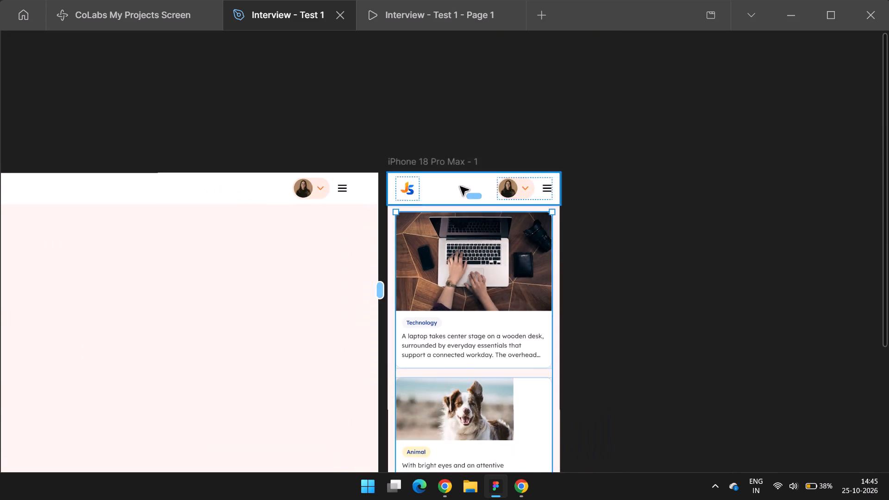
{"action": "scroll", "coordinate": [460, 187], "scroll_direction": "down", "scroll_amount": 1, "text": "ctrl"}
{"action": "left_click_drag", "start_coordinate": [444, 248], "coordinate": [585, 144], "text": "alt"}
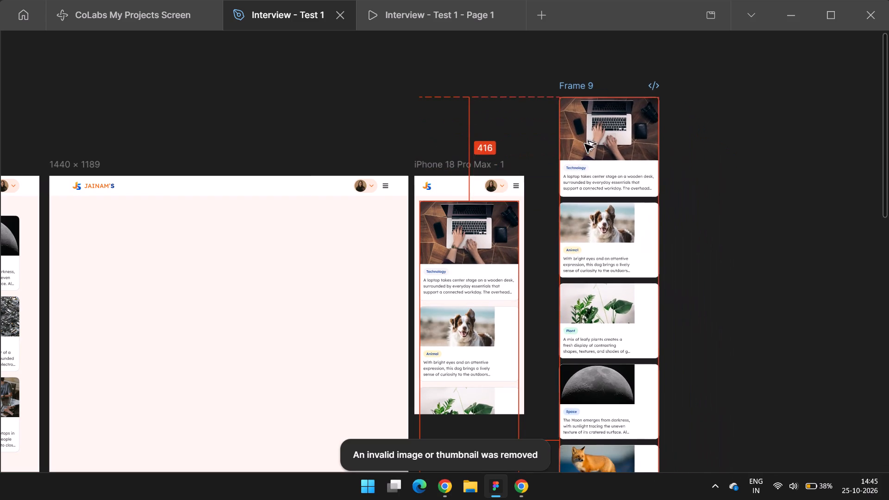
{"action": "left_click_drag", "start_coordinate": [585, 144], "coordinate": [585, 144], "text": "alt"}
{"action": "scroll", "coordinate": [713, 256], "scroll_direction": "down", "scroll_amount": 1}
{"action": "scroll", "coordinate": [658, 212], "scroll_direction": "up", "scroll_amount": 1, "text": "ctrl"}
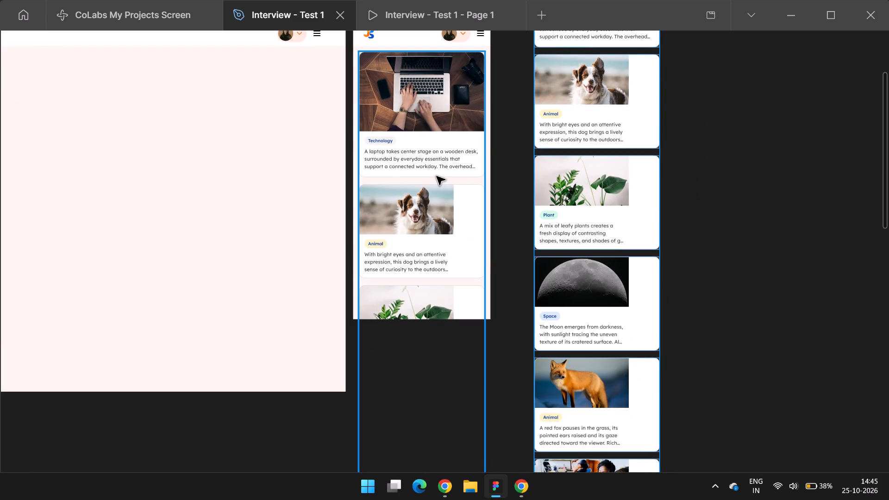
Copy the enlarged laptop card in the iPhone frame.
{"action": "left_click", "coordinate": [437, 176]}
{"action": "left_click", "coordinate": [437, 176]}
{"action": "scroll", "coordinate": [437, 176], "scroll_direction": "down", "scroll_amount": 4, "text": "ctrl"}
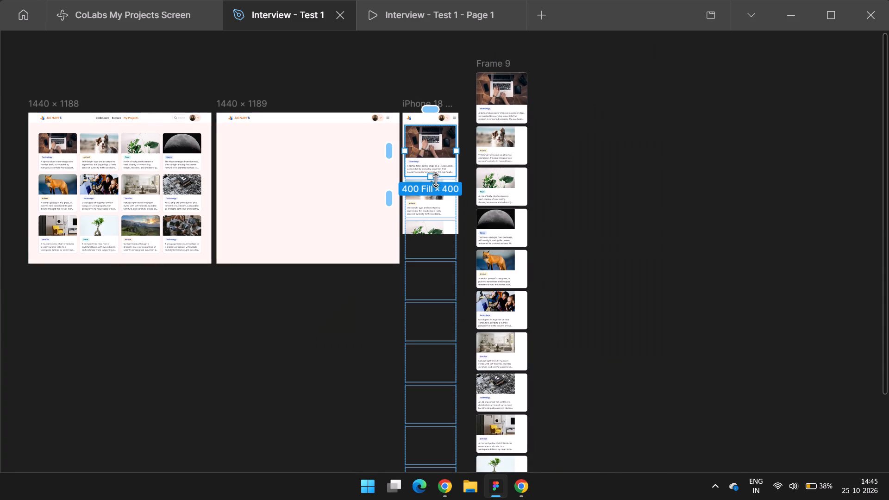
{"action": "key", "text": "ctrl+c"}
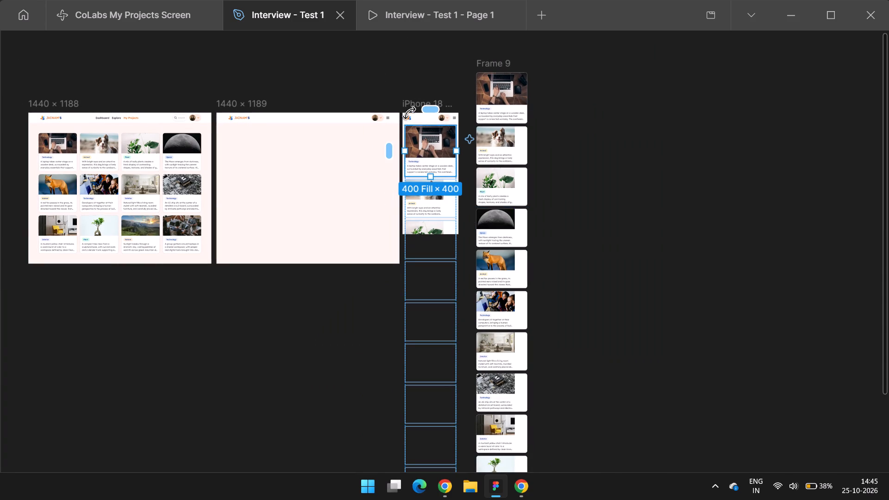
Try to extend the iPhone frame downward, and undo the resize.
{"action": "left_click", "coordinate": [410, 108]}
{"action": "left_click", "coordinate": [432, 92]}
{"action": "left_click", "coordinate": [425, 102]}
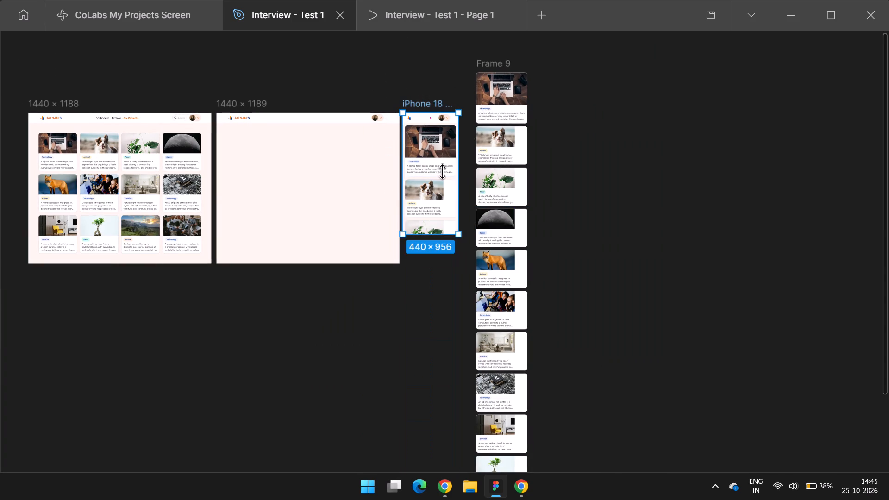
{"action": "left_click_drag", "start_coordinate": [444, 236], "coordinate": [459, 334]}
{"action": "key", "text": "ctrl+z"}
Set the card grid's constraints to Left and Top within the iPhone frame.
{"action": "left_click", "coordinate": [438, 174]}
{"action": "key", "text": "ctrl+backslash"}
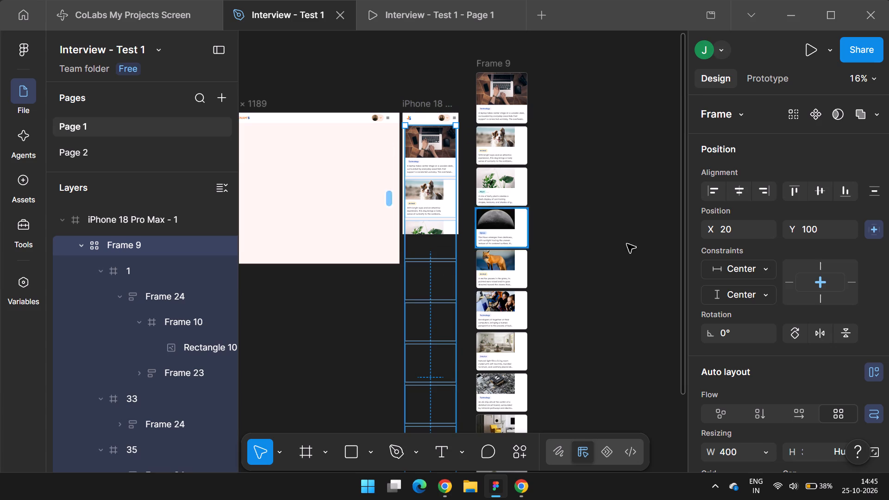
{"action": "left_click", "coordinate": [823, 266]}
{"action": "left_click", "coordinate": [793, 287]}
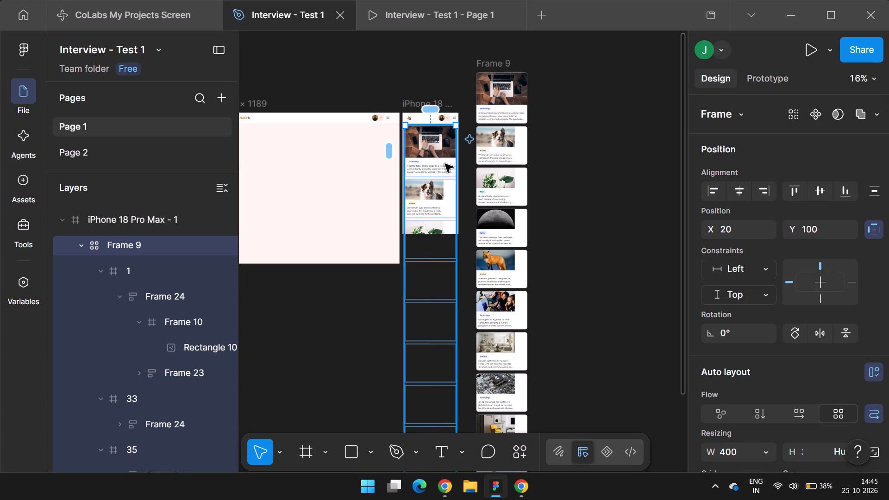
Extend the iPhone frame downward to a height of about 4582, revealing the cards in the grid.
{"action": "left_click", "coordinate": [411, 99]}
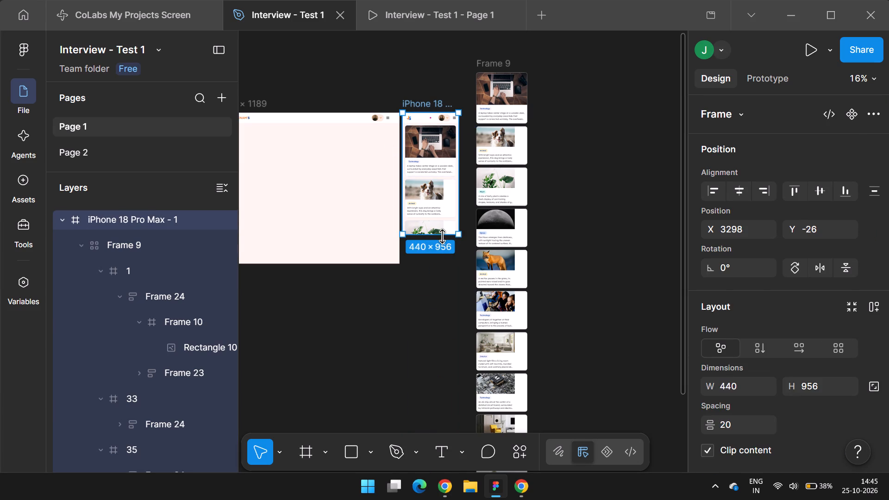
{"action": "left_click_drag", "start_coordinate": [442, 237], "coordinate": [438, 311]}
{"action": "scroll", "coordinate": [438, 312], "scroll_direction": "down", "scroll_amount": 7}
{"action": "scroll", "coordinate": [438, 311], "scroll_direction": "up", "scroll_amount": 6}
{"action": "scroll", "coordinate": [460, 252], "scroll_direction": "up", "scroll_amount": 3}
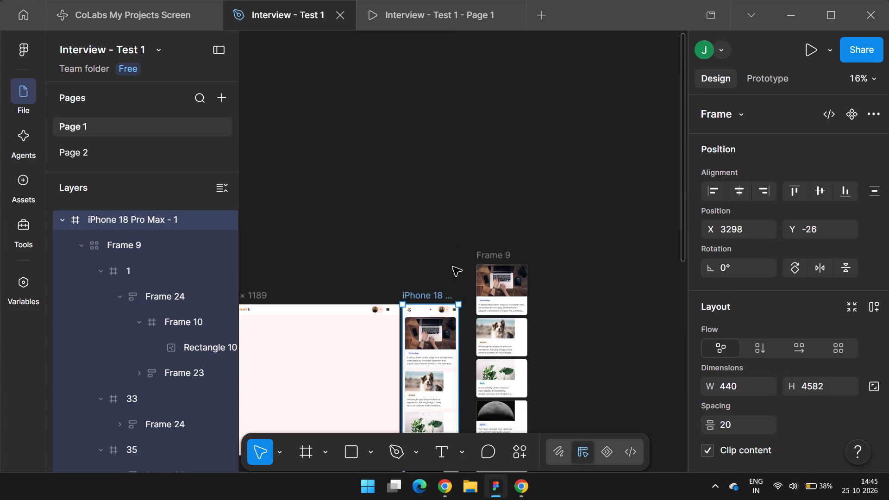
{"action": "scroll", "coordinate": [439, 373], "scroll_direction": "down", "scroll_amount": 3}
{"action": "scroll", "coordinate": [451, 279], "scroll_direction": "up", "scroll_amount": 3, "text": "ctrl"}
Turn the enlarged laptop card in the iPhone frame into a component.
{"action": "key", "text": "ctrl+backslash"}
{"action": "scroll", "coordinate": [455, 278], "scroll_direction": "up", "scroll_amount": 2}
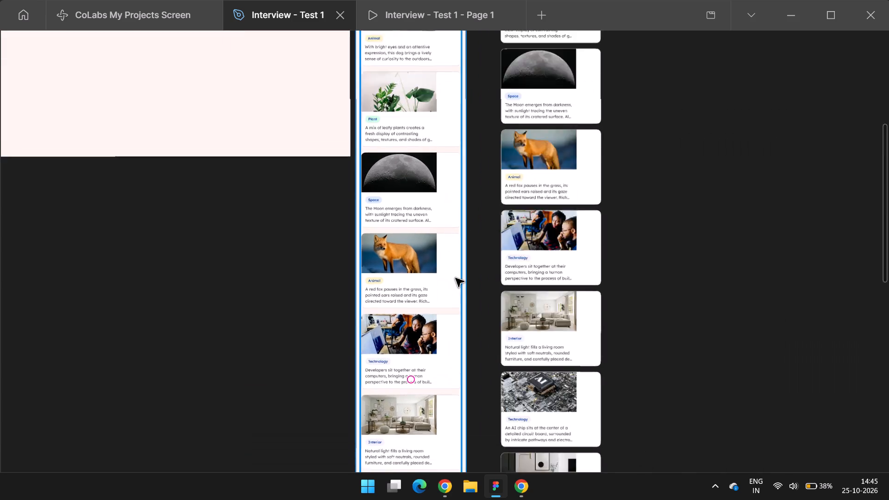
{"action": "scroll", "coordinate": [456, 278], "scroll_direction": "up", "scroll_amount": 2}
{"action": "scroll", "coordinate": [485, 281], "scroll_direction": "down", "scroll_amount": 2, "text": "ctrl"}
{"action": "scroll", "coordinate": [485, 281], "scroll_direction": "up", "scroll_amount": 5, "text": "ctrl"}
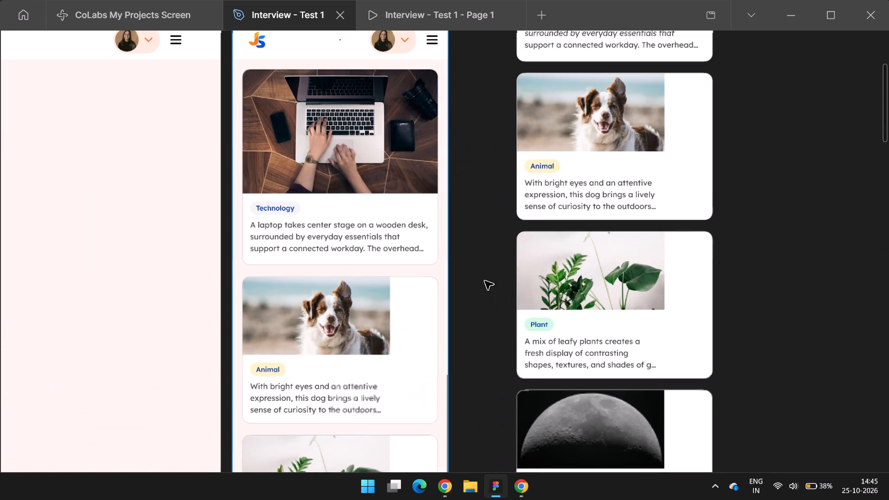
{"action": "double_click", "coordinate": [397, 236]}
{"action": "key", "text": "ctrl+alt+k"}
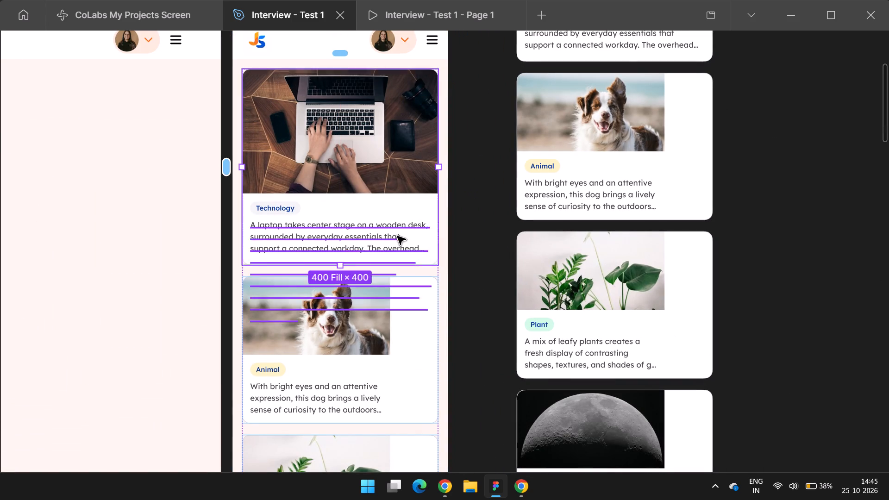
Replace all other cards in the iPhone frame's grid with copies of the laptop card component.
{"action": "scroll", "coordinate": [388, 216], "scroll_direction": "down", "scroll_amount": 3, "text": "ctrl"}
{"action": "key", "text": "ctrl+c"}
{"action": "left_click", "coordinate": [382, 300]}
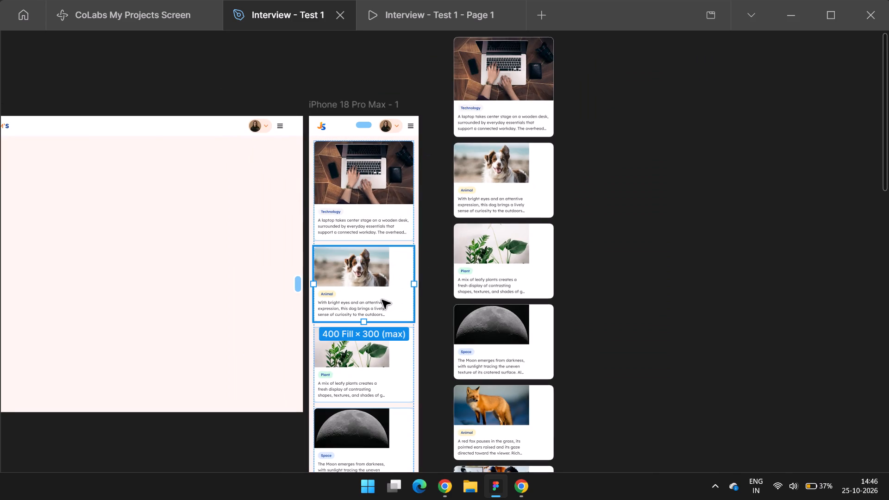
{"action": "scroll", "coordinate": [378, 212], "scroll_direction": "down", "scroll_amount": 2, "text": "ctrl"}
{"action": "key", "text": "shift+Return"}
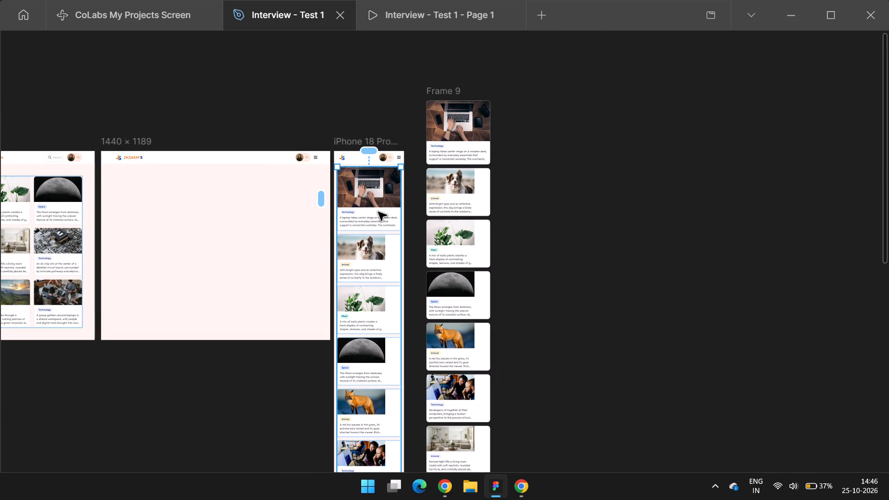
{"action": "key", "text": "Return"}
{"action": "left_click", "coordinate": [380, 222], "text": "shift"}
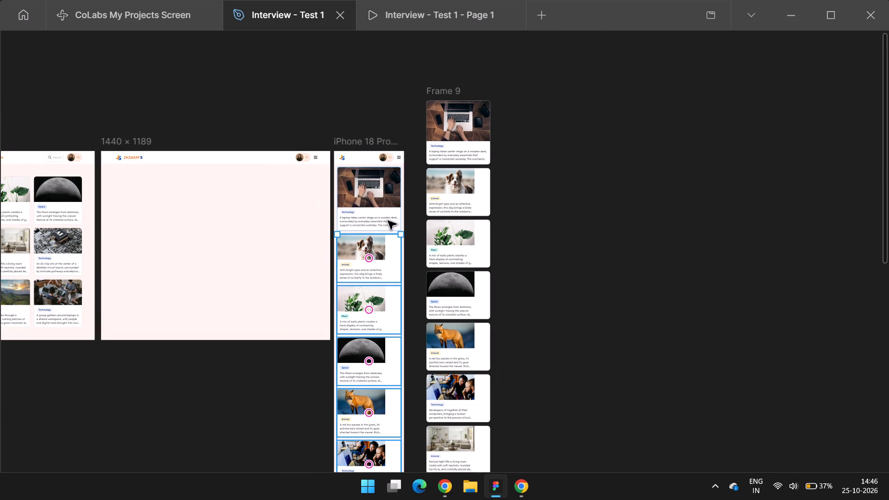
{"action": "key", "text": "ctrl+shift+r"}
{"action": "scroll", "coordinate": [526, 259], "scroll_direction": "up", "scroll_amount": 2}
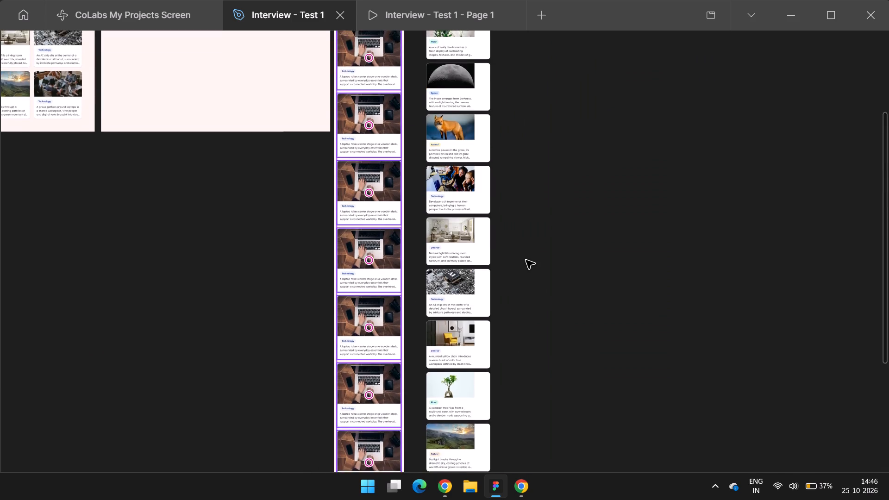
{"action": "scroll", "coordinate": [526, 260], "scroll_direction": "up", "scroll_amount": 2}
Extend the iPhone frame further downward so it takes in the remaining laptop cards at the end of the grid.
{"action": "left_click", "coordinate": [340, 102]}
{"action": "scroll", "coordinate": [341, 101], "scroll_direction": "down", "scroll_amount": 6}
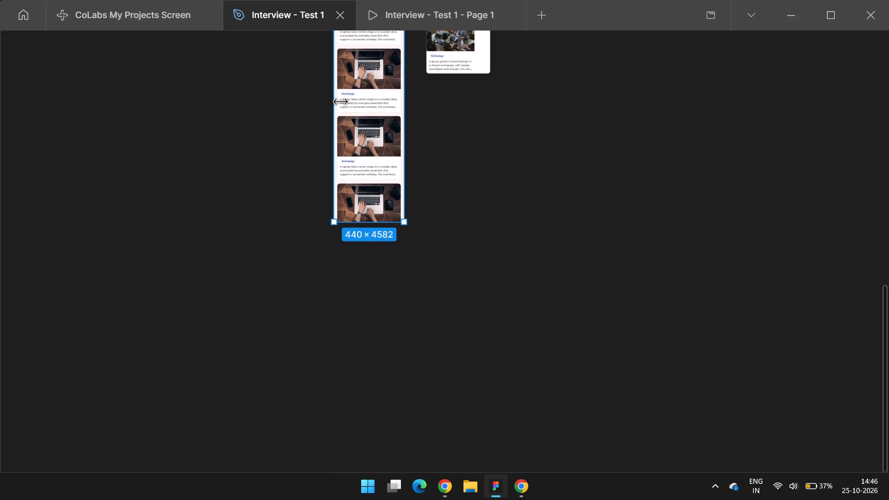
{"action": "scroll", "coordinate": [357, 126], "scroll_direction": "up", "scroll_amount": 1}
{"action": "left_click_drag", "start_coordinate": [385, 219], "coordinate": [395, 299]}
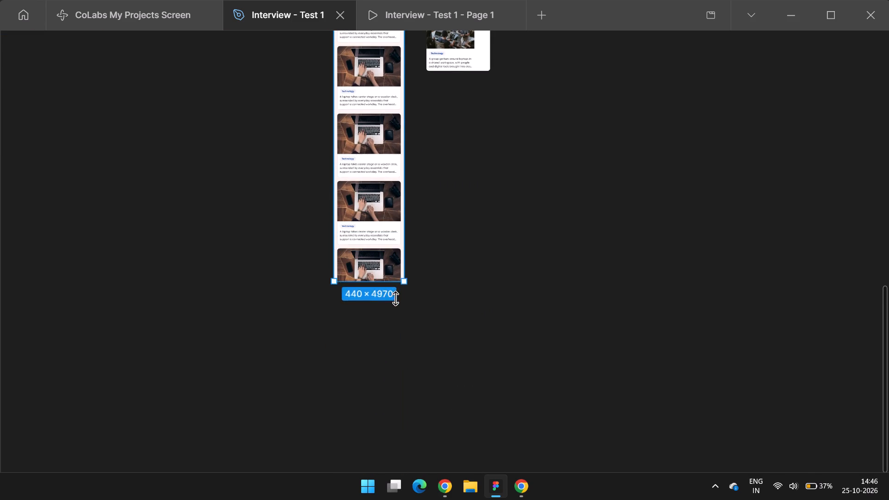
{"action": "left_click_drag", "start_coordinate": [395, 299], "coordinate": [395, 330]}
Move Frame 9, the column of original cards, closer to the iPhone frame and down beside its card grid.
{"action": "scroll", "coordinate": [395, 329], "scroll_direction": "up", "scroll_amount": 2}
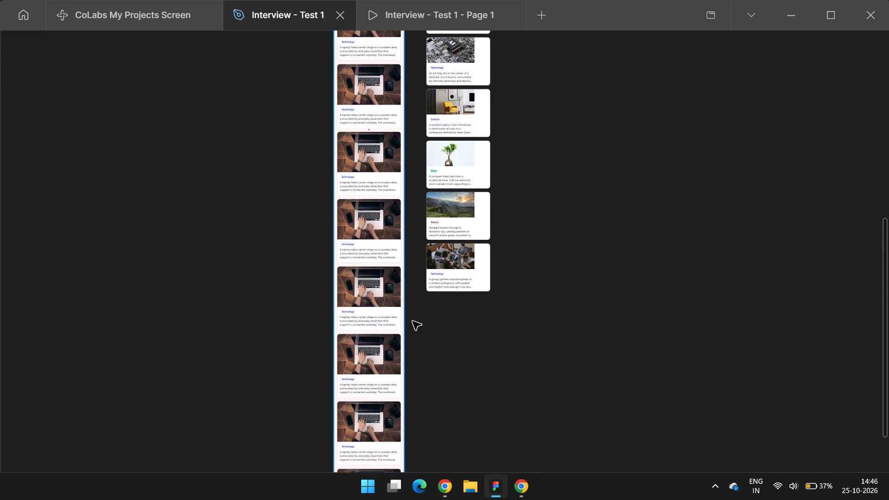
{"action": "scroll", "coordinate": [413, 321], "scroll_direction": "up", "scroll_amount": 2}
{"action": "scroll", "coordinate": [447, 203], "scroll_direction": "up", "scroll_amount": 5, "text": "ctrl"}
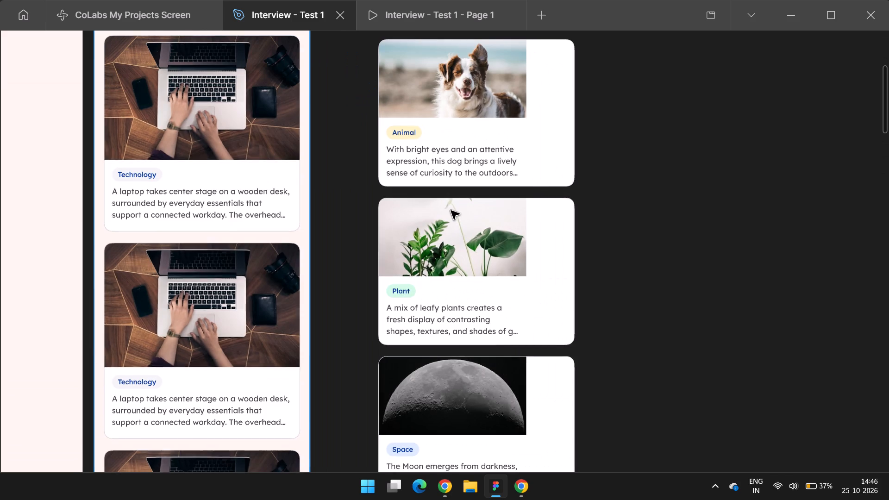
{"action": "scroll", "coordinate": [451, 211], "scroll_direction": "up", "scroll_amount": 1}
{"action": "scroll", "coordinate": [455, 232], "scroll_direction": "down", "scroll_amount": 2, "text": "ctrl"}
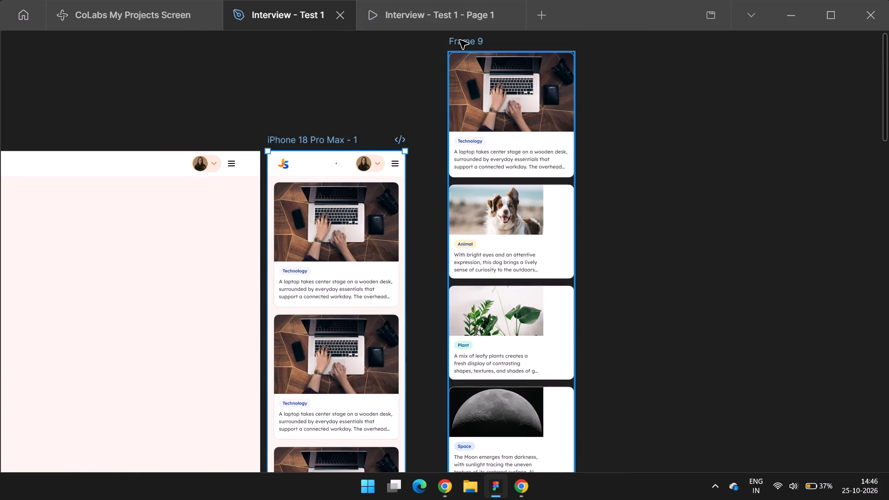
{"action": "left_click_drag", "start_coordinate": [460, 40], "coordinate": [441, 157]}
{"action": "scroll", "coordinate": [441, 157], "scroll_direction": "down", "scroll_amount": 2}
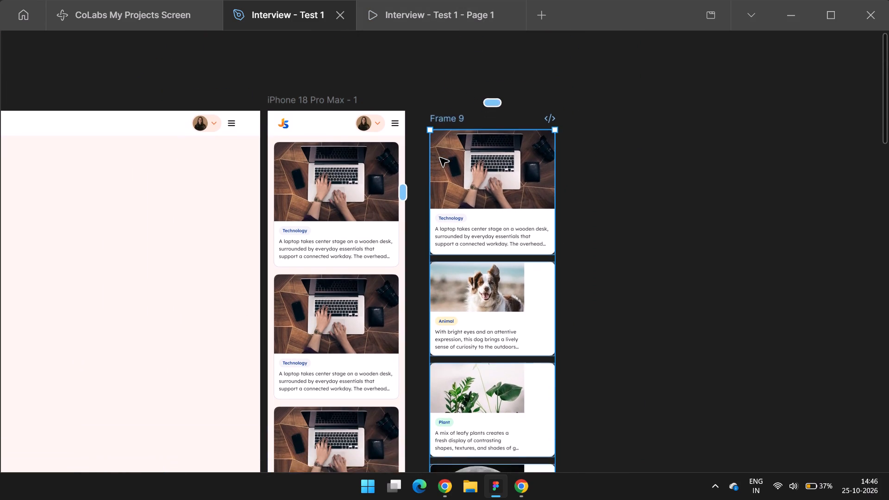
Copy the dog photo's properties from Frame 9 onto the image of the second card in the iPhone frame.
{"action": "scroll", "coordinate": [440, 158], "scroll_direction": "down", "scroll_amount": 1}
{"action": "scroll", "coordinate": [438, 199], "scroll_direction": "up", "scroll_amount": 3, "text": "ctrl"}
{"action": "left_click", "coordinate": [478, 178], "text": "ctrl"}
{"action": "key", "text": "ctrl+alt+c"}
{"action": "left_click", "coordinate": [245, 194], "text": "ctrl"}
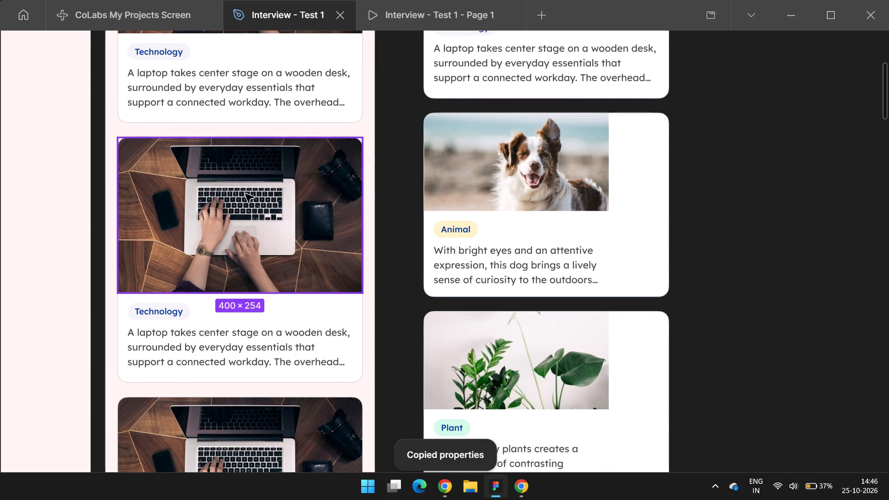
{"action": "key", "text": "ctrl+v"}
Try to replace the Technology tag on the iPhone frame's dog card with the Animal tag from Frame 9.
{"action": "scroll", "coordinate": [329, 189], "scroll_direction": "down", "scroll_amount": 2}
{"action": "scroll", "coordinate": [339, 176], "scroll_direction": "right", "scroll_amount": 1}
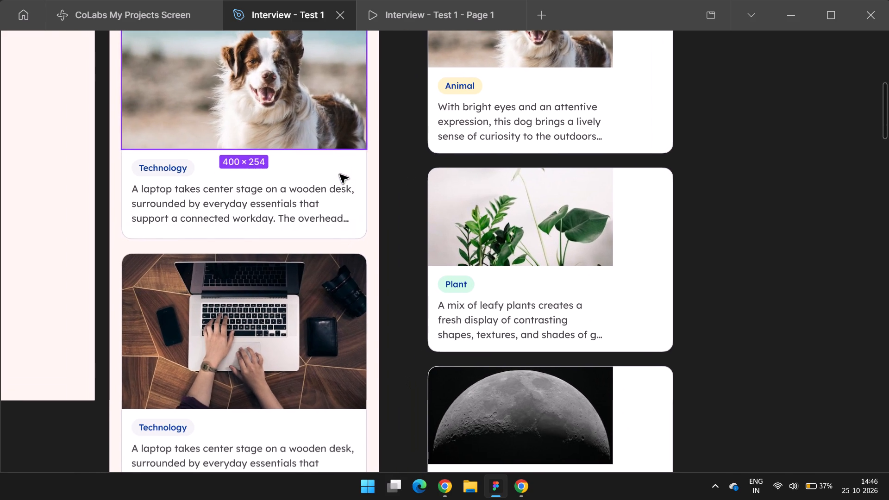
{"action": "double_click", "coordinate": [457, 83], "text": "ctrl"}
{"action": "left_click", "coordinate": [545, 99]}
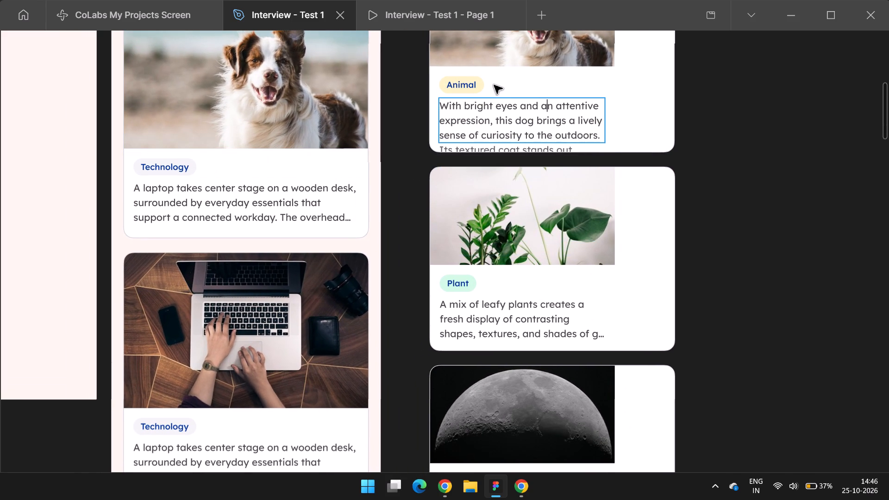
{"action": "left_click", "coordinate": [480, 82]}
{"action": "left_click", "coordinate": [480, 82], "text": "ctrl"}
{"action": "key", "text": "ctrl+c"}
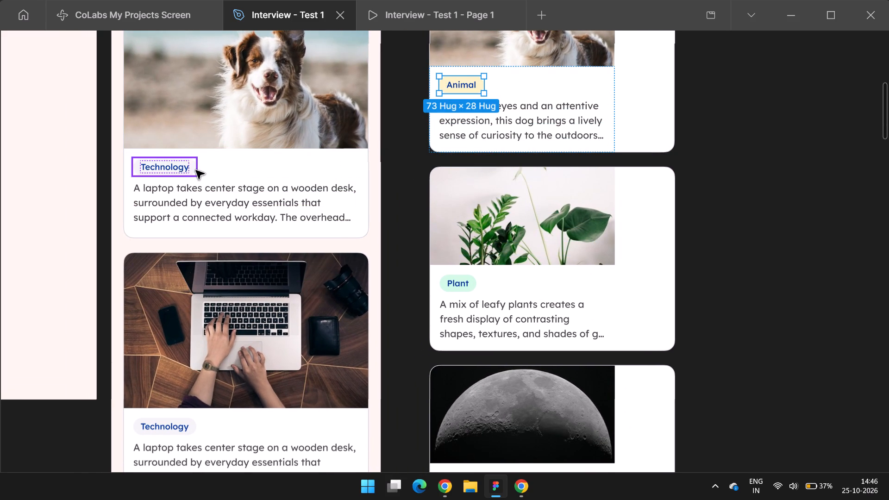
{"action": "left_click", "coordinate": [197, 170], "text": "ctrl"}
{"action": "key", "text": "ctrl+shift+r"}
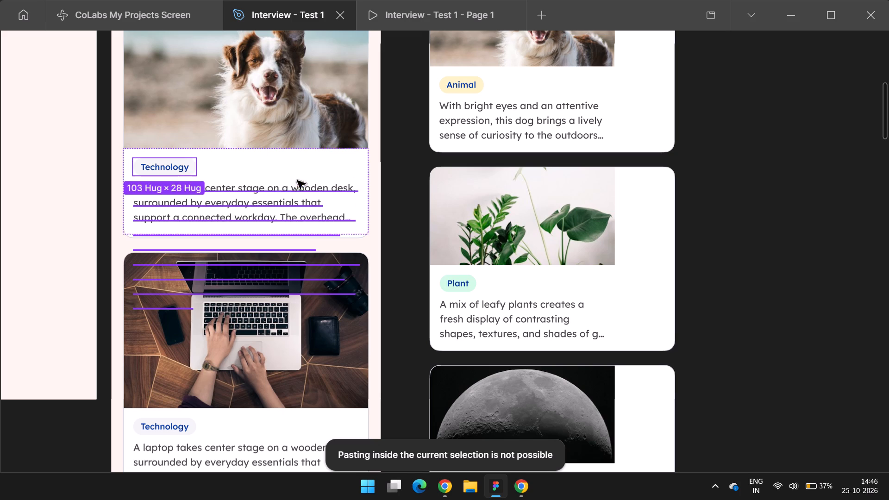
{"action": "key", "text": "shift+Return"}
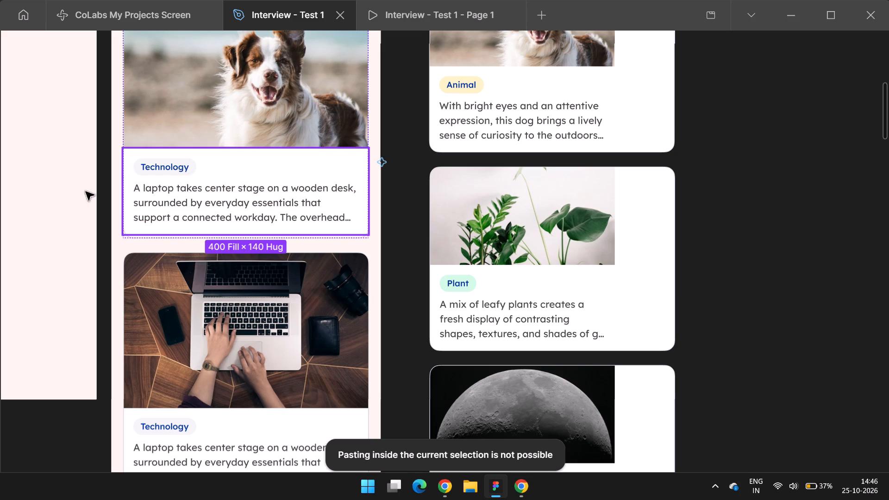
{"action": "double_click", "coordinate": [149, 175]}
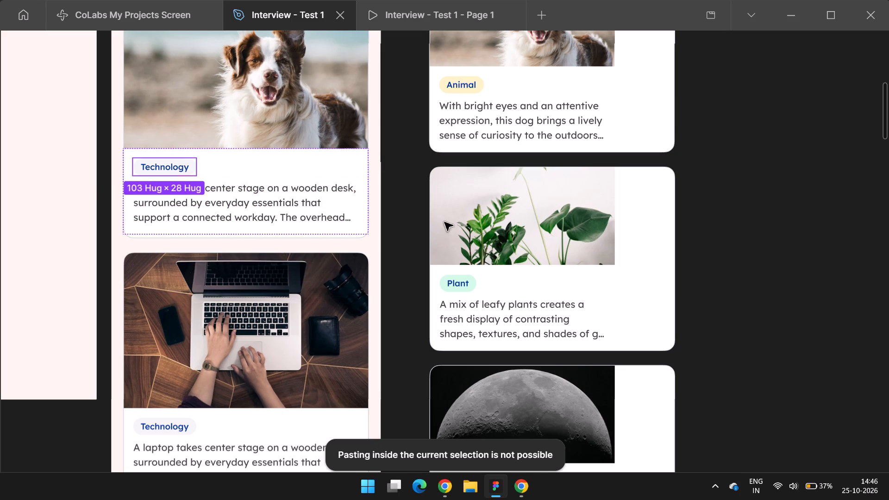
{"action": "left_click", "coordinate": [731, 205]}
Replace the tag text on the iPhone frame's dog card with Animal, copied from the matching card in Frame 9.
{"action": "scroll", "coordinate": [731, 205], "scroll_direction": "down", "scroll_amount": 2, "text": "ctrl"}
{"action": "double_click", "coordinate": [455, 185]}
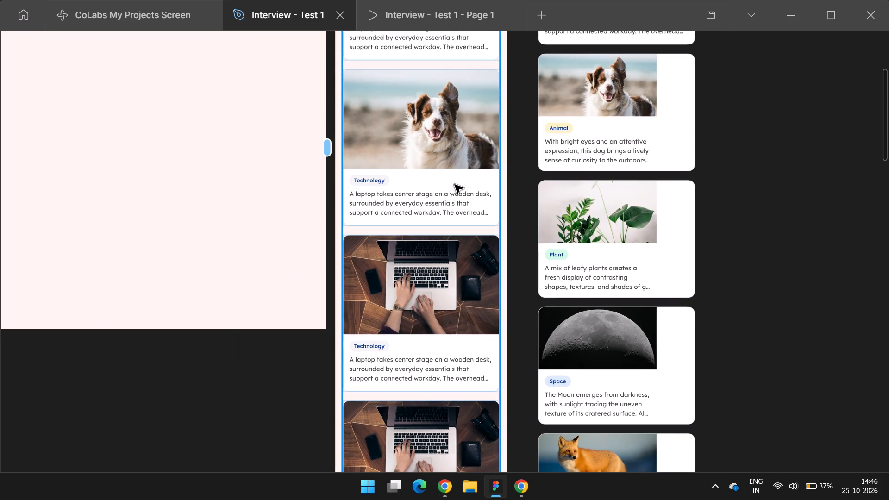
{"action": "scroll", "coordinate": [401, 196], "scroll_direction": "up", "scroll_amount": 2, "text": "ctrl"}
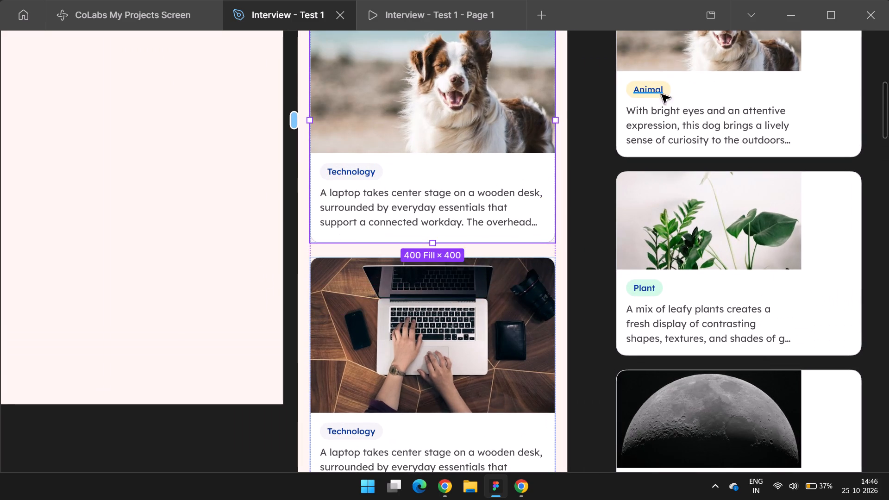
{"action": "double_click", "coordinate": [647, 94], "text": "ctrl"}
{"action": "key", "text": "ctrl+c"}
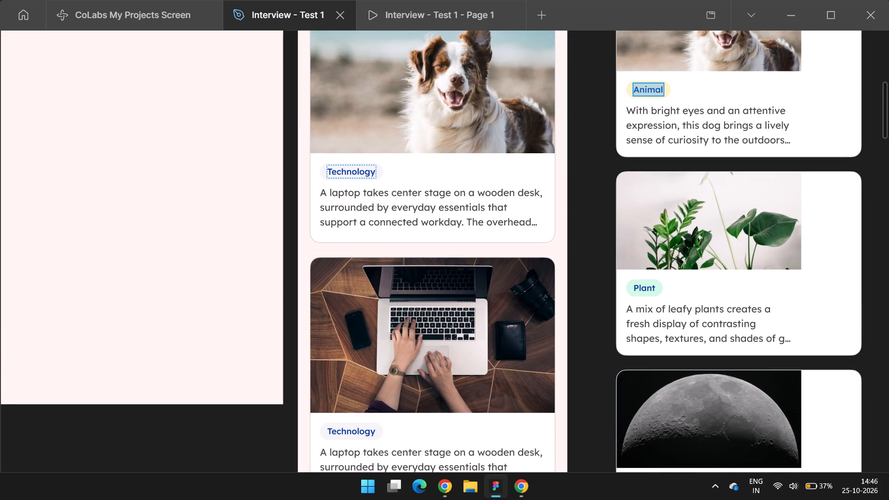
{"action": "left_click", "coordinate": [363, 171], "text": "ctrl"}
{"action": "key", "text": "ctrl+a"}
{"action": "key", "text": "ctrl+v"}
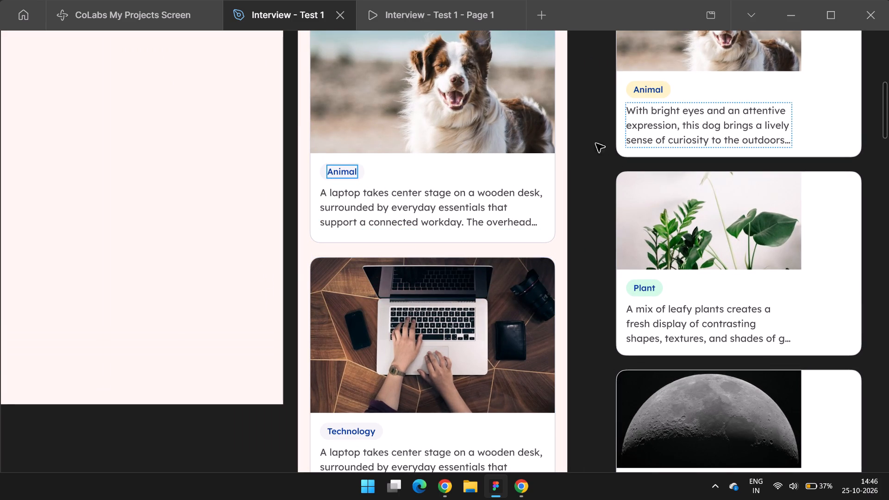
{"action": "left_click", "coordinate": [588, 142], "text": "ctrl"}
Give the Animal tag in the iPhone frame the yellow tag styling copied from Frame 9's Animal tag.
{"action": "left_click", "coordinate": [668, 94], "text": "ctrl"}
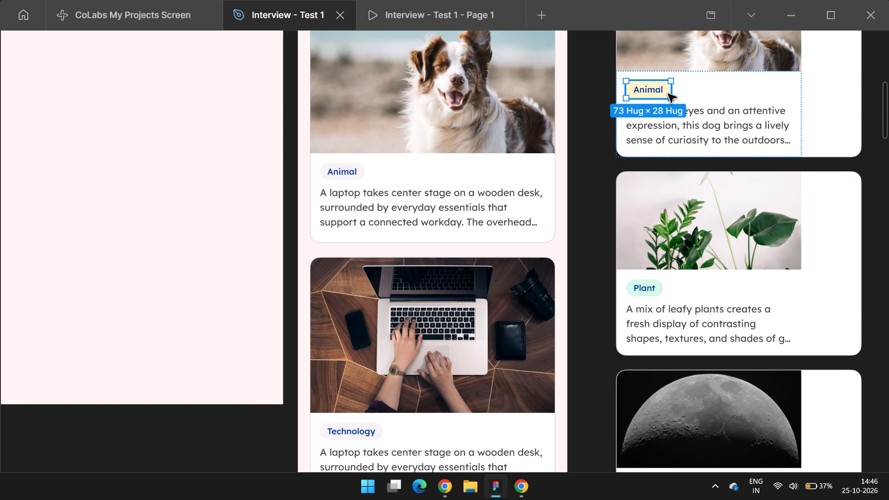
{"action": "key", "text": "ctrl+alt+c"}
{"action": "left_click", "coordinate": [362, 170], "text": "ctrl"}
{"action": "key", "text": "ctrl+v"}
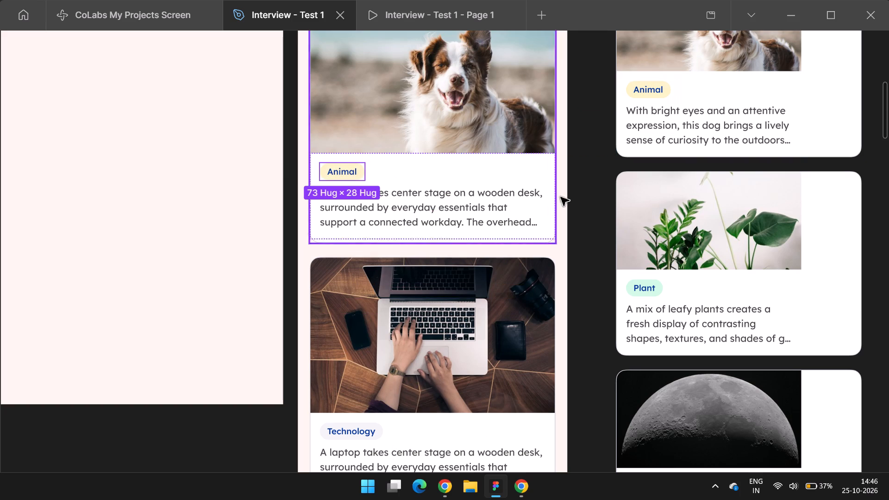
{"action": "left_click", "coordinate": [581, 190], "text": "ctrl"}
Compare the dog card's restyled Animal tag in the iPhone frame with the cards in the desktop design.
{"action": "scroll", "coordinate": [580, 200], "scroll_direction": "up", "scroll_amount": 1}
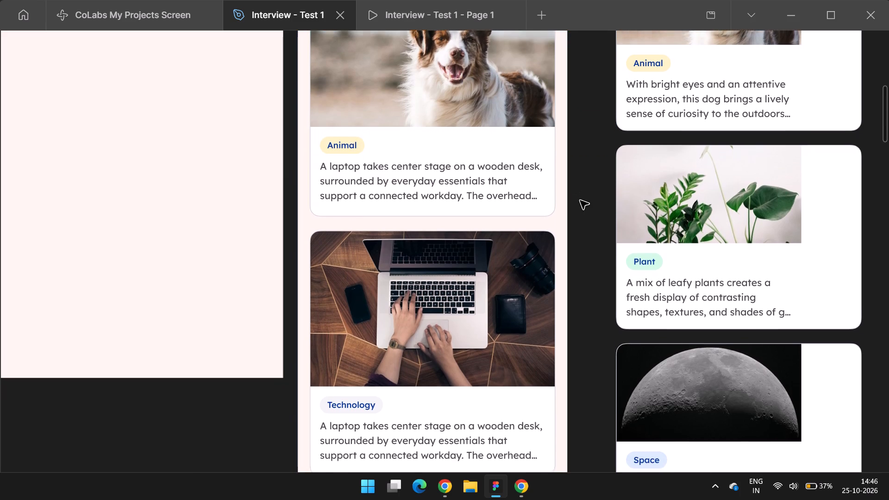
{"action": "scroll", "coordinate": [580, 200], "scroll_direction": "up", "scroll_amount": 1}
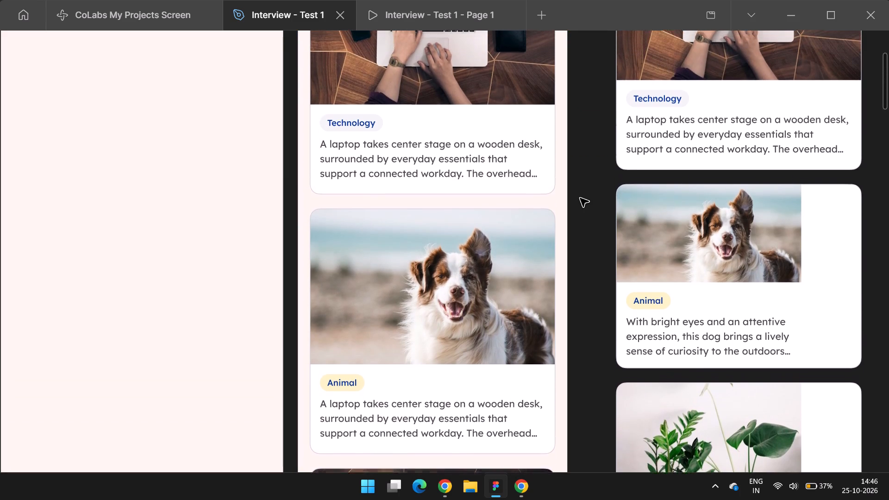
{"action": "scroll", "coordinate": [326, 225], "scroll_direction": "up", "scroll_amount": 5, "text": "ctrl"}
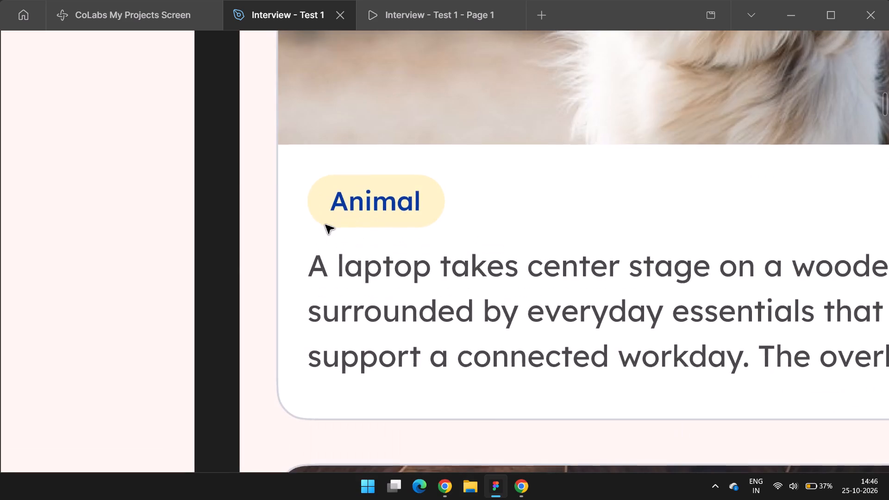
{"action": "scroll", "coordinate": [316, 223], "scroll_direction": "down", "scroll_amount": 12, "text": "ctrl"}
{"action": "scroll", "coordinate": [316, 223], "scroll_direction": "up", "scroll_amount": 5, "text": "shift"}
{"action": "scroll", "coordinate": [435, 187], "scroll_direction": "up", "scroll_amount": 4, "text": "ctrl"}
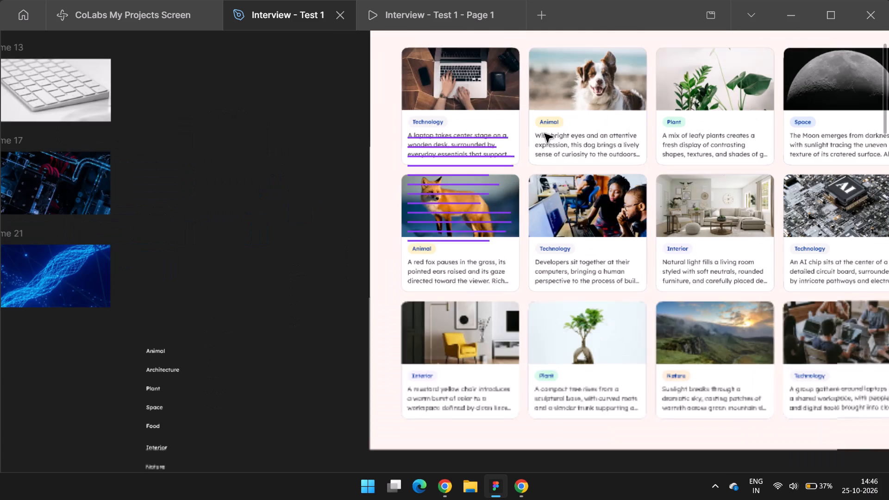
{"action": "scroll", "coordinate": [545, 134], "scroll_direction": "up", "scroll_amount": 5, "text": "ctrl"}
{"action": "scroll", "coordinate": [241, 129], "scroll_direction": "down", "scroll_amount": 13, "text": "ctrl"}
{"action": "scroll", "coordinate": [313, 174], "scroll_direction": "down", "scroll_amount": 1, "text": "ctrl"}
{"action": "scroll", "coordinate": [332, 180], "scroll_direction": "up", "scroll_amount": 5, "text": "ctrl"}
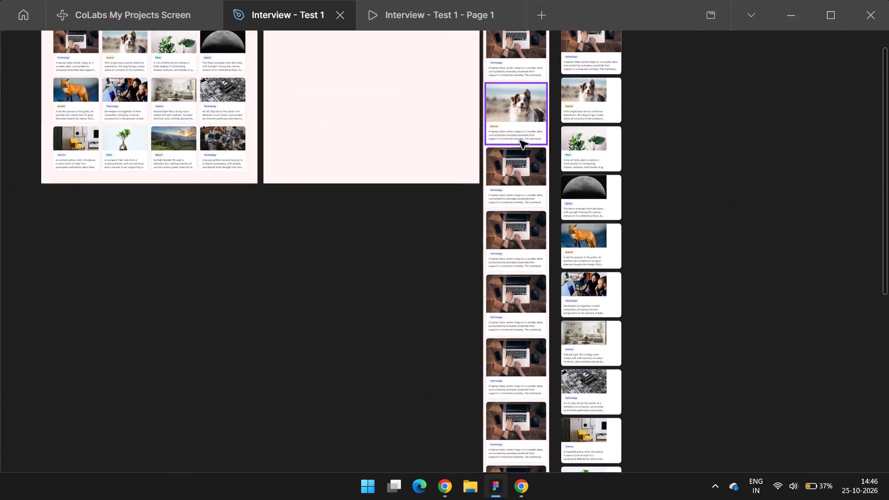
Replace the dog card's description in the iPhone frame with Frame 9's text beginning "With bright eyes and an attentive expression".
{"action": "scroll", "coordinate": [517, 142], "scroll_direction": "up", "scroll_amount": 4, "text": "ctrl"}
{"action": "scroll", "coordinate": [572, 144], "scroll_direction": "left", "scroll_amount": 2}
{"action": "scroll", "coordinate": [517, 85], "scroll_direction": "up", "scroll_amount": 2, "text": "ctrl"}
{"action": "double_click", "coordinate": [582, 81], "text": "ctrl"}
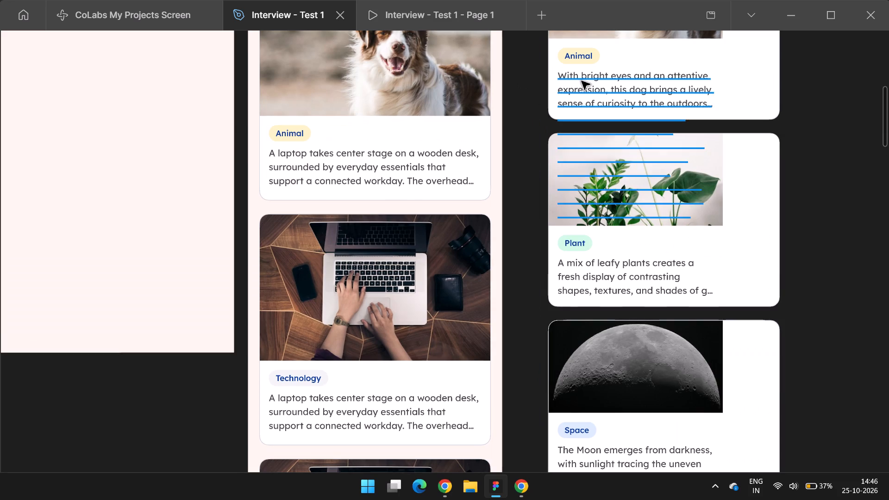
{"action": "key", "text": "ctrl+c"}
{"action": "left_click", "coordinate": [317, 150], "text": "ctrl"}
{"action": "key", "text": "ctrl+a"}
{"action": "key", "text": "ctrl+shift+v"}
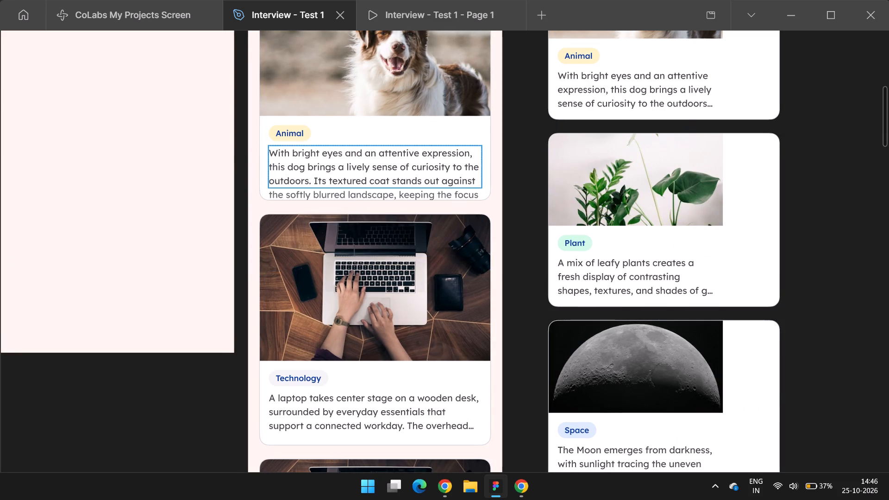
{"action": "scroll", "coordinate": [314, 144], "scroll_direction": "down", "scroll_amount": 5, "text": "ctrl"}
{"action": "double_click", "coordinate": [598, 182]}
{"action": "scroll", "coordinate": [348, 97], "scroll_direction": "up", "scroll_amount": 3, "text": "ctrl"}
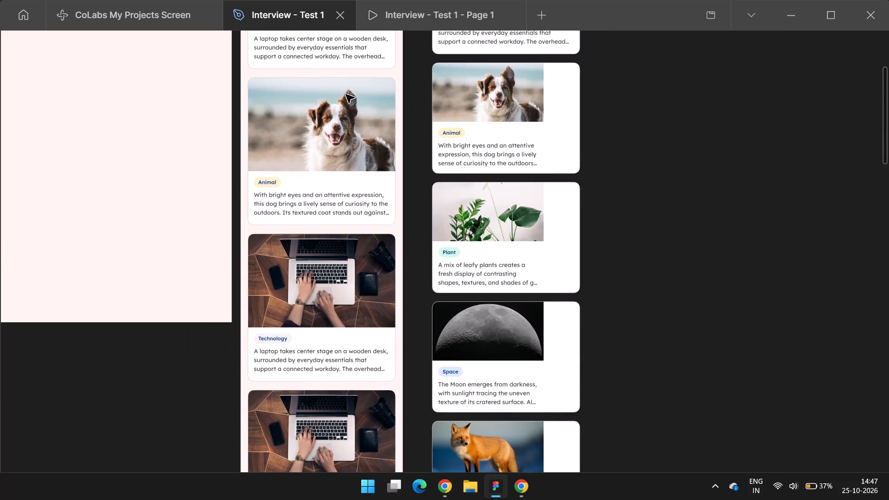
Copy the plant photo's properties from Frame 9 onto the image of the third card in the iPhone frame.
{"action": "scroll", "coordinate": [346, 94], "scroll_direction": "down", "scroll_amount": 1}
{"action": "scroll", "coordinate": [351, 107], "scroll_direction": "up", "scroll_amount": 2, "text": "ctrl"}
{"action": "scroll", "coordinate": [351, 107], "scroll_direction": "down", "scroll_amount": 1}
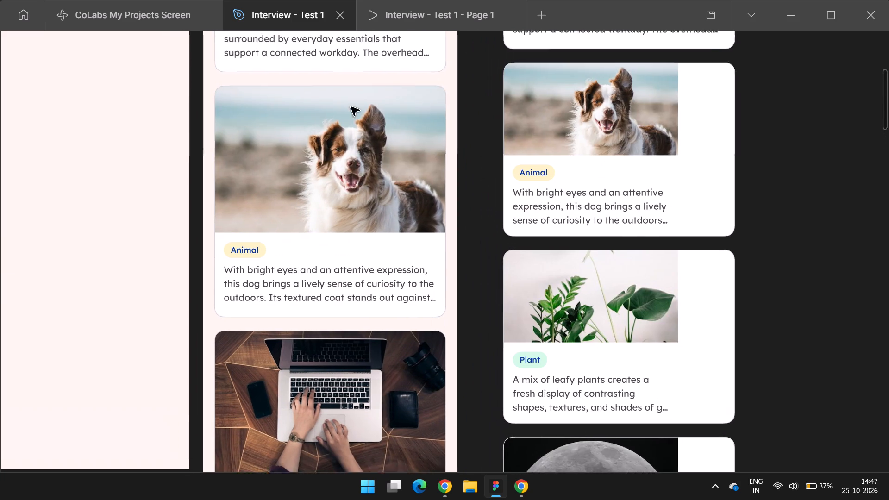
{"action": "scroll", "coordinate": [351, 107], "scroll_direction": "down", "scroll_amount": 1}
{"action": "left_click", "coordinate": [527, 94], "text": "ctrl"}
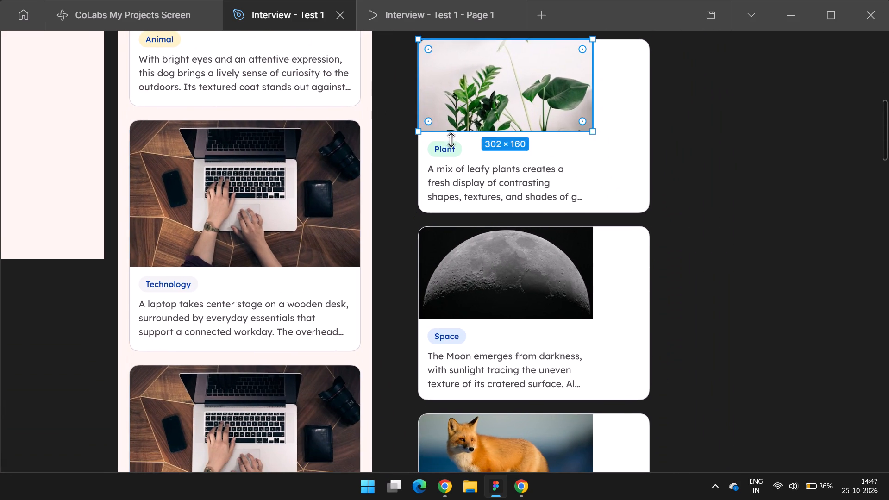
{"action": "key", "text": "ctrl+alt+c"}
{"action": "left_click", "coordinate": [238, 163], "text": "ctrl"}
{"action": "key", "text": "ctrl+v"}
Copy the Moon photo's properties from Frame 9 onto the image of the fourth card in the iPhone frame.
{"action": "scroll", "coordinate": [390, 176], "scroll_direction": "down", "scroll_amount": 1}
{"action": "left_click", "coordinate": [546, 106], "text": "ctrl"}
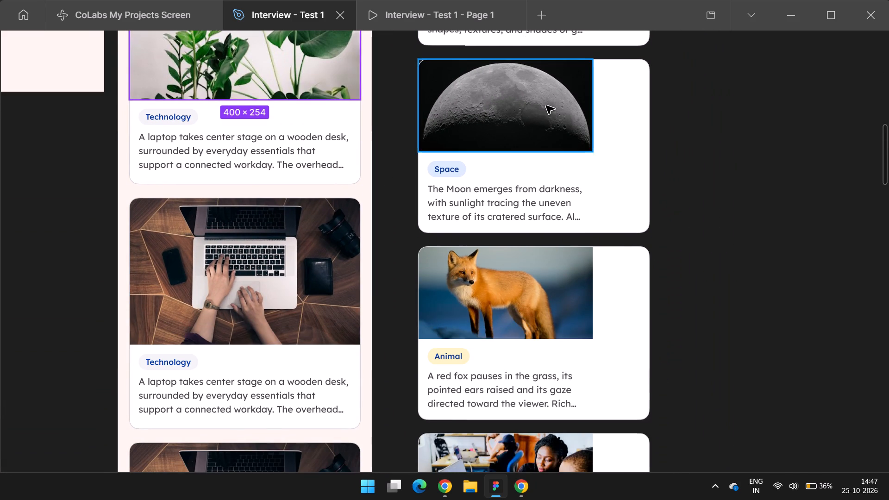
{"action": "key", "text": "ctrl+alt+c"}
{"action": "left_click", "coordinate": [213, 277], "text": "ctrl"}
{"action": "key", "text": "ctrl+v"}
Copy the fox photo's properties from Frame 9 onto the image of the fifth card in the iPhone frame.
{"action": "scroll", "coordinate": [295, 269], "scroll_direction": "down", "scroll_amount": 2}
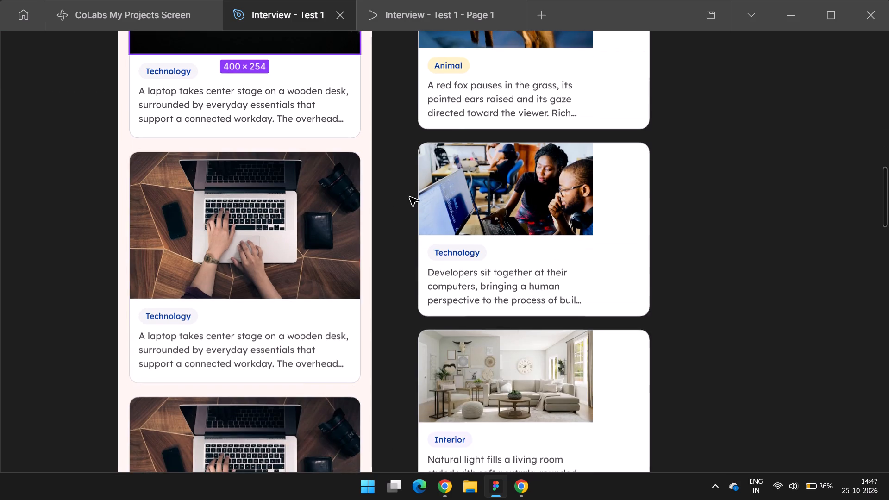
{"action": "scroll", "coordinate": [410, 197], "scroll_direction": "up", "scroll_amount": 1}
{"action": "left_click", "coordinate": [588, 140], "text": "ctrl"}
{"action": "key", "text": "ctrl+alt+c"}
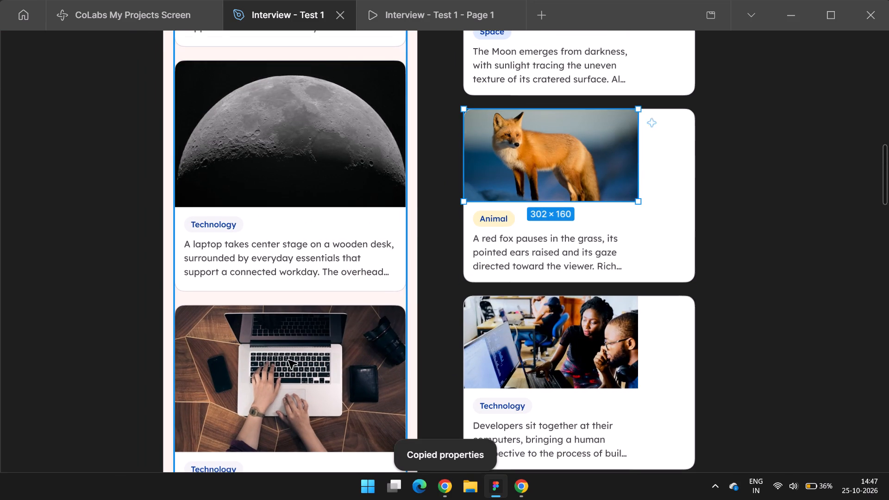
{"action": "left_click", "coordinate": [261, 381], "text": "ctrl"}
{"action": "key", "text": "ctrl+v"}
Copy the developers photo's properties from Frame 9 onto the image of the sixth card in the iPhone frame.
{"action": "scroll", "coordinate": [334, 319], "scroll_direction": "down", "scroll_amount": 3}
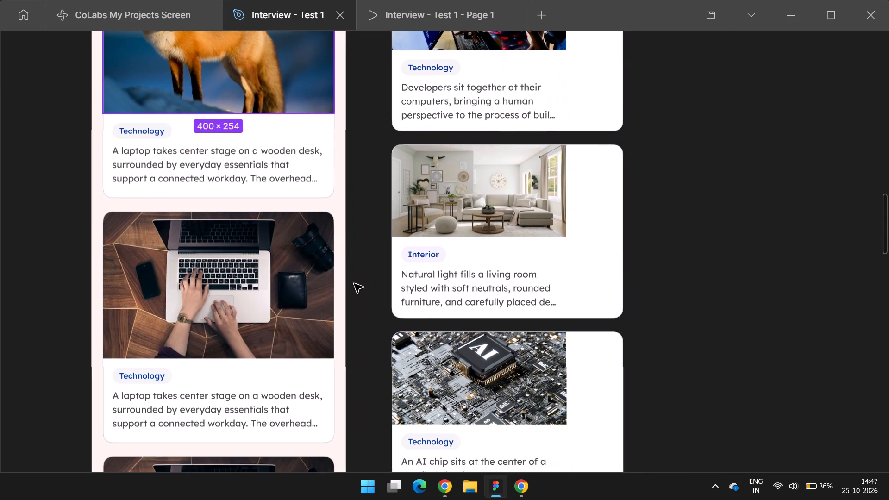
{"action": "scroll", "coordinate": [362, 265], "scroll_direction": "up", "scroll_amount": 1}
{"action": "left_click", "coordinate": [487, 75], "text": "ctrl"}
{"action": "key", "text": "ctrl+alt+c"}
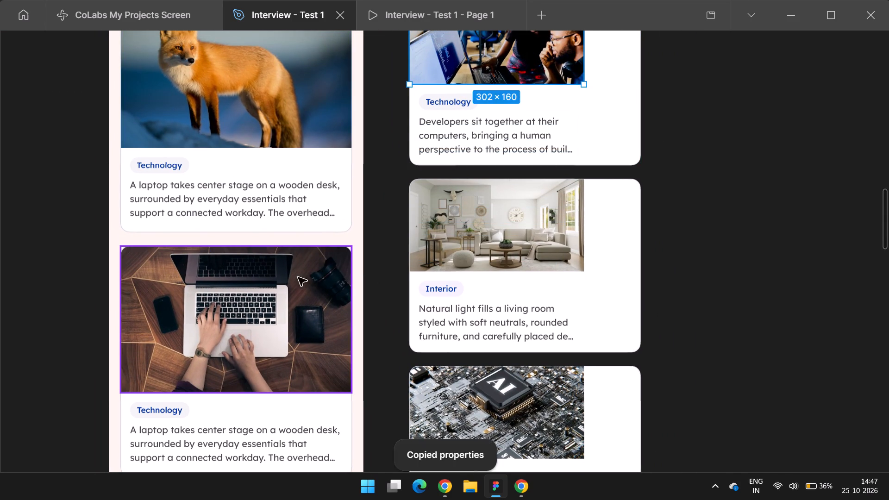
{"action": "left_click", "coordinate": [266, 300], "text": "ctrl"}
{"action": "key", "text": "ctrl+v"}
{"action": "scroll", "coordinate": [280, 278], "scroll_direction": "down", "scroll_amount": 1}
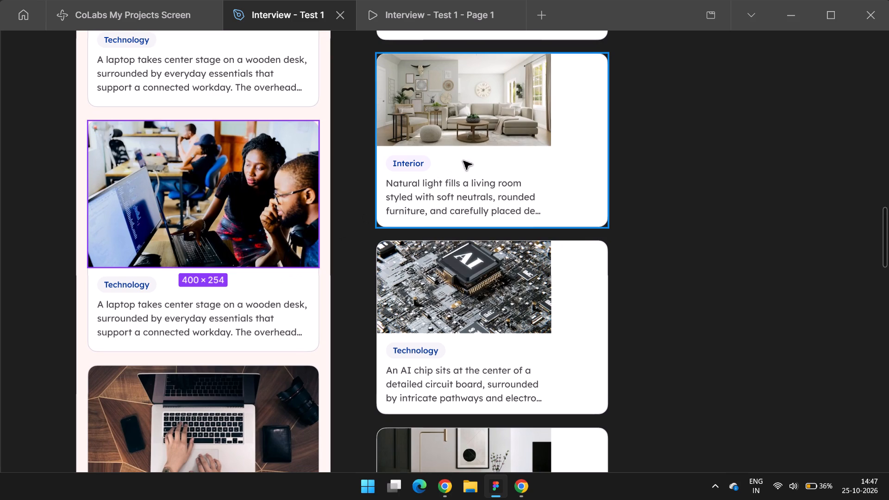
Copy the living room photo's properties from Frame 9 onto the image of the seventh card in the iPhone frame.
{"action": "left_click", "coordinate": [501, 129], "text": "ctrl"}
{"action": "key", "text": "ctrl+alt+c"}
{"action": "left_click", "coordinate": [259, 406], "text": "ctrl"}
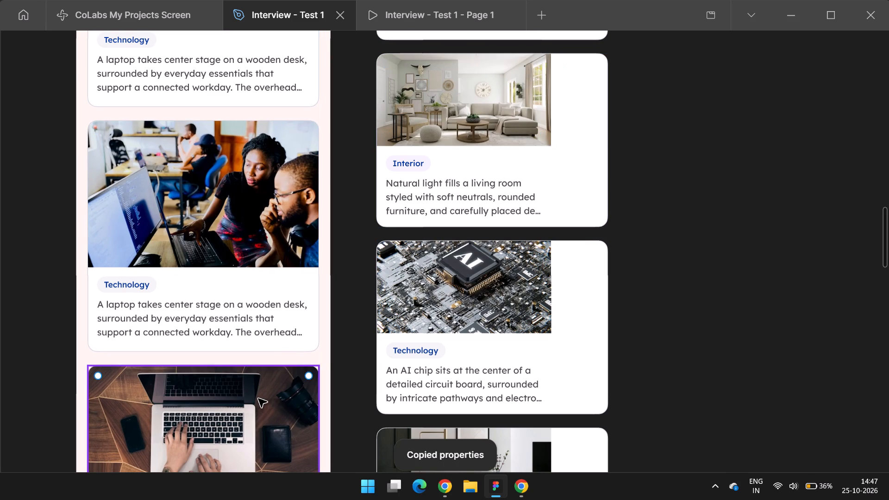
{"action": "key", "text": "ctrl+v"}
Copy the AI chip photo's properties from Frame 9 onto the image of the eighth card in the iPhone frame.
{"action": "scroll", "coordinate": [505, 302], "scroll_direction": "down", "scroll_amount": 2}
{"action": "left_click", "coordinate": [426, 128], "text": "ctrl"}
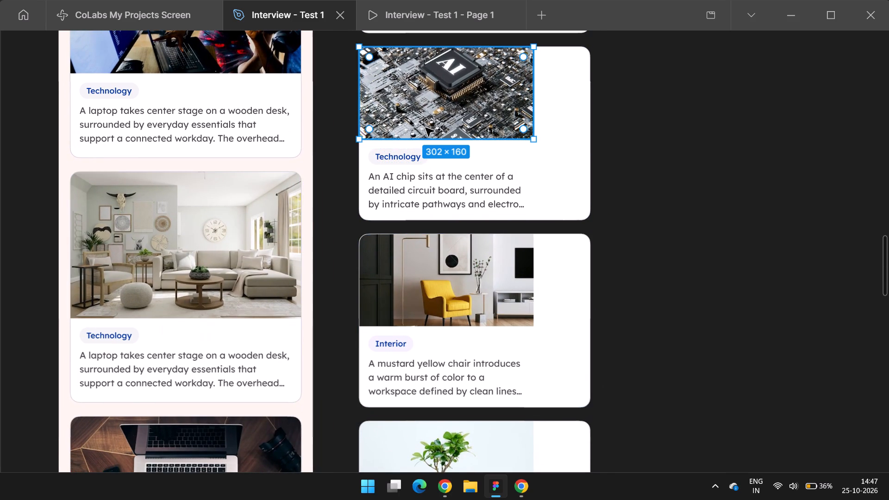
{"action": "key", "text": "ctrl+alt+c"}
{"action": "scroll", "coordinate": [294, 206], "scroll_direction": "down", "scroll_amount": 2}
{"action": "left_click", "coordinate": [210, 228], "text": "ctrl"}
{"action": "key", "text": "ctrl+v"}
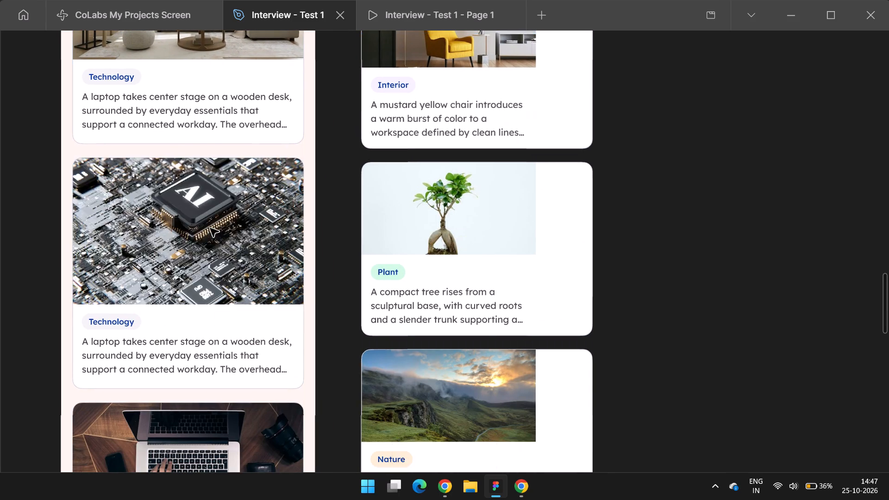
Copy the yellow chair photo's properties from Frame 9 onto the image of the ninth card in the iPhone frame.
{"action": "scroll", "coordinate": [328, 235], "scroll_direction": "down", "scroll_amount": 2, "text": "ctrl"}
{"action": "scroll", "coordinate": [332, 238], "scroll_direction": "up", "scroll_amount": 1}
{"action": "left_click", "coordinate": [440, 146], "text": "ctrl"}
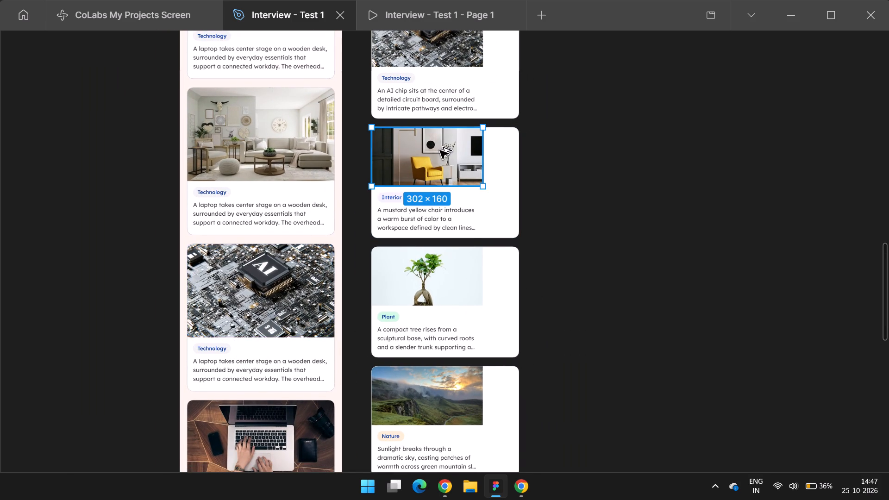
{"action": "key", "text": "ctrl+alt+c"}
{"action": "scroll", "coordinate": [245, 288], "scroll_direction": "down", "scroll_amount": 2}
{"action": "left_click", "coordinate": [242, 312], "text": "ctrl"}
{"action": "key", "text": "ctrl+v"}
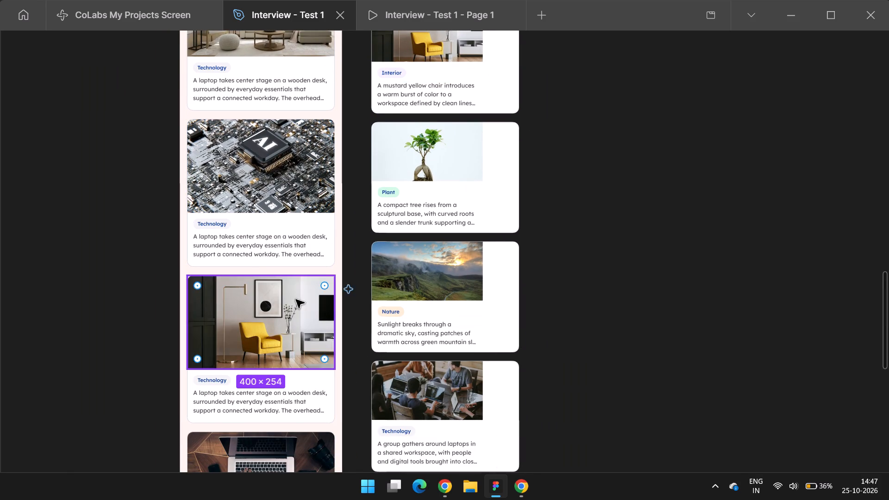
Copy the compact tree photo's properties from Frame 9 onto the image of the tenth card in the iPhone frame.
{"action": "scroll", "coordinate": [367, 278], "scroll_direction": "down", "scroll_amount": 1}
{"action": "left_click", "coordinate": [428, 112], "text": "ctrl"}
{"action": "key", "text": "ctrl+alt+c"}
{"action": "scroll", "coordinate": [289, 302], "scroll_direction": "down", "scroll_amount": 1}
{"action": "left_click", "coordinate": [244, 348], "text": "ctrl"}
{"action": "key", "text": "ctrl+v"}
Copy the green mountain landscape photo's properties from Frame 9 onto the image of the eleventh card in the iPhone frame.
{"action": "scroll", "coordinate": [403, 266], "scroll_direction": "down", "scroll_amount": 1}
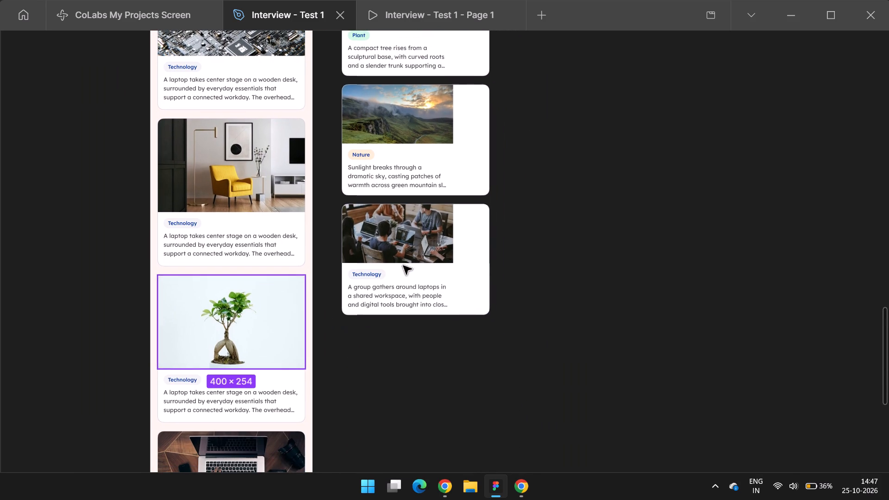
{"action": "scroll", "coordinate": [403, 266], "scroll_direction": "down", "scroll_amount": 1}
{"action": "left_click", "coordinate": [413, 122], "text": "ctrl"}
{"action": "key", "text": "ctrl+alt+c"}
{"action": "scroll", "coordinate": [373, 288], "scroll_direction": "down", "scroll_amount": 1}
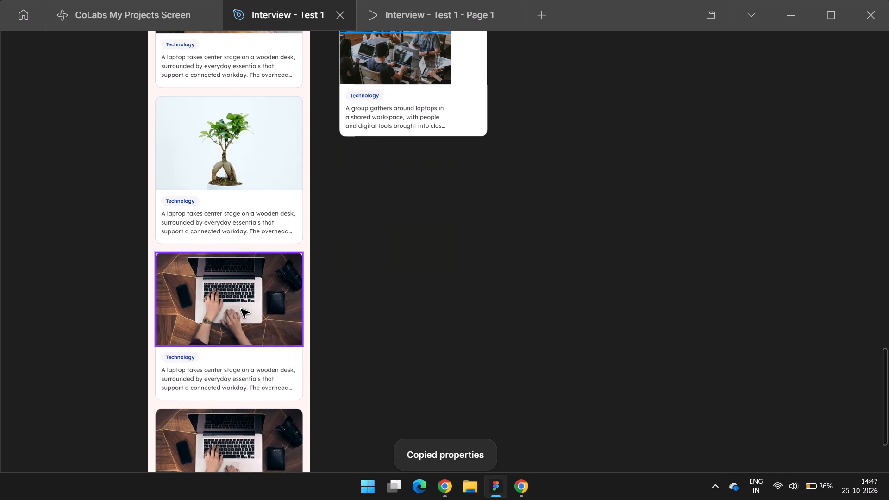
{"action": "left_click", "coordinate": [232, 308], "text": "ctrl"}
{"action": "key", "text": "ctrl+v"}
Copy the properties of the photo of a group around laptops from Frame 9 onto the last card's image in the iPhone frame.
{"action": "scroll", "coordinate": [279, 289], "scroll_direction": "right", "scroll_amount": 1}
{"action": "left_click", "coordinate": [478, 135], "text": "ctrl"}
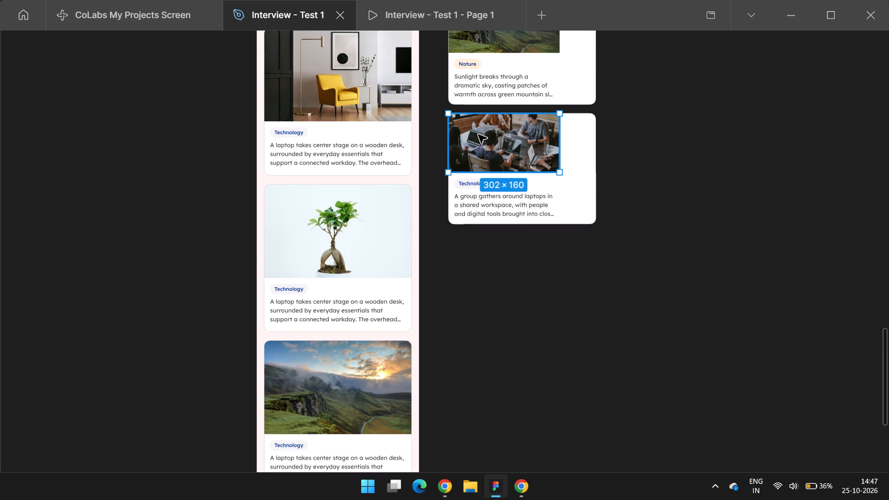
{"action": "key", "text": "ctrl+alt+c"}
{"action": "scroll", "coordinate": [466, 309], "scroll_direction": "down", "scroll_amount": 2}
{"action": "left_click", "coordinate": [341, 314], "text": "ctrl"}
{"action": "key", "text": "ctrl+v"}
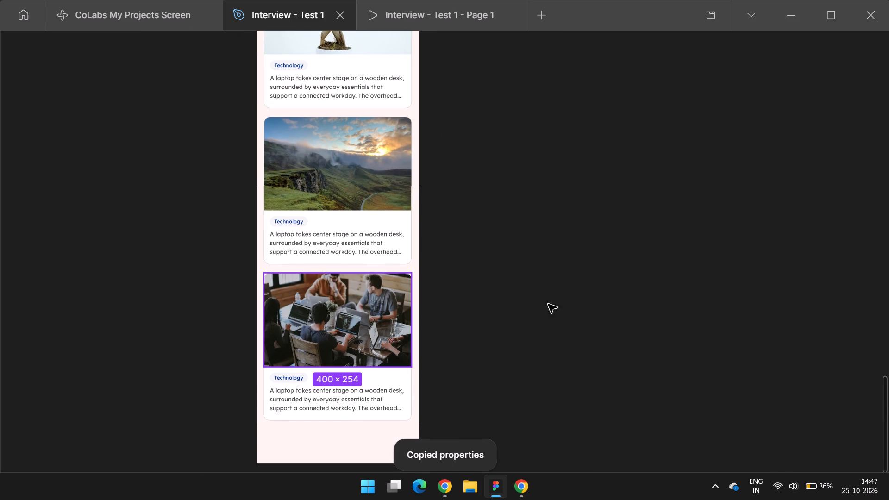
{"action": "left_click", "coordinate": [555, 302]}
Copy the green Plant tag's properties from Frame 9 onto the tag of the leafy plants card in the iPhone frame.
{"action": "scroll", "coordinate": [556, 294], "scroll_direction": "up", "scroll_amount": 8}
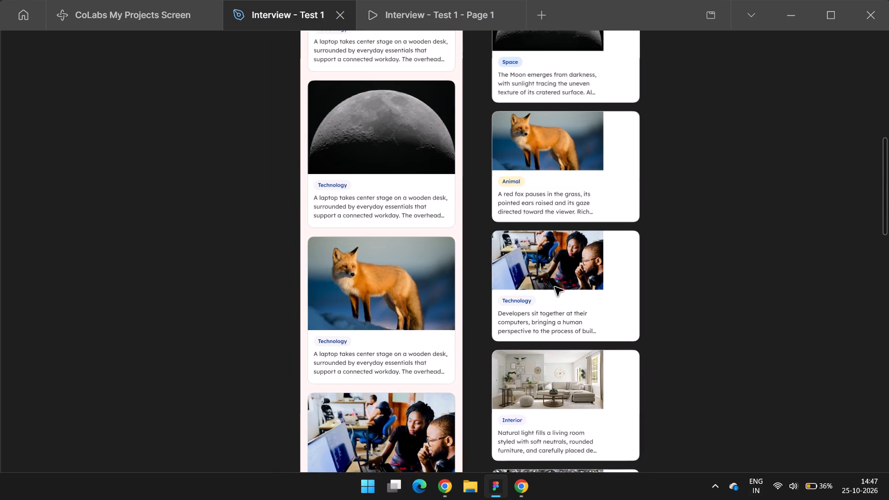
{"action": "scroll", "coordinate": [555, 287], "scroll_direction": "up", "scroll_amount": 4}
{"action": "scroll", "coordinate": [548, 285], "scroll_direction": "down", "scroll_amount": 1}
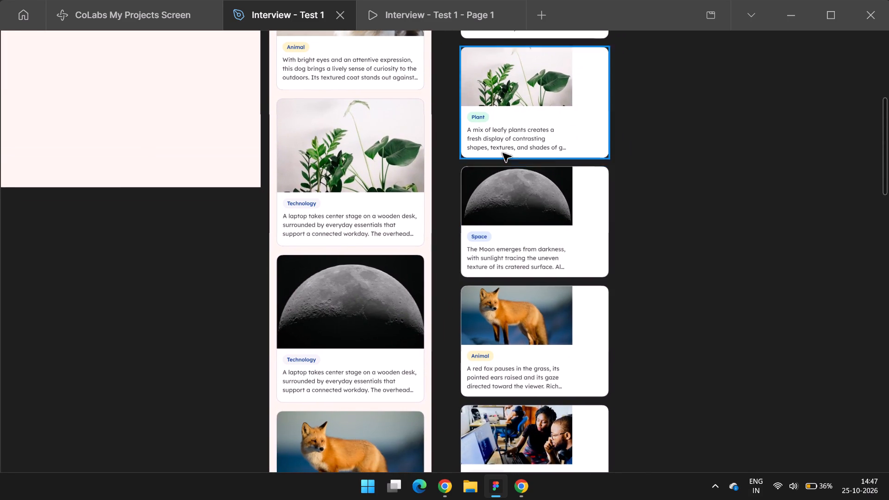
{"action": "scroll", "coordinate": [498, 146], "scroll_direction": "up", "scroll_amount": 1, "text": "ctrl"}
{"action": "left_click", "coordinate": [471, 110], "text": "ctrl"}
{"action": "scroll", "coordinate": [479, 107], "scroll_direction": "up", "scroll_amount": 3, "text": "ctrl"}
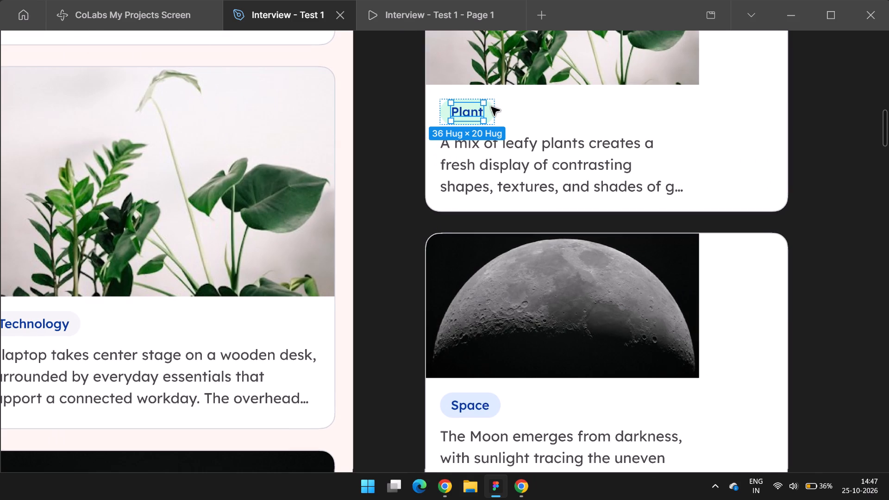
{"action": "left_click", "coordinate": [491, 107], "text": "ctrl"}
{"action": "scroll", "coordinate": [551, 118], "scroll_direction": "down", "scroll_amount": 3, "text": "ctrl"}
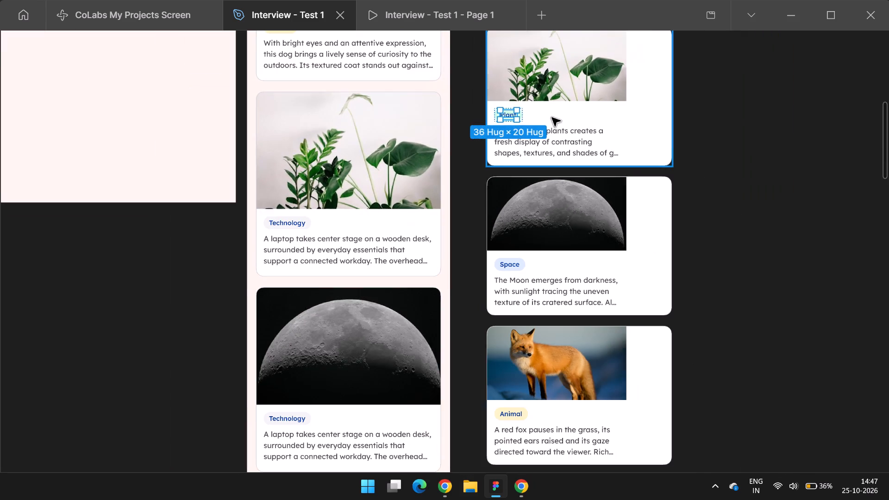
{"action": "left_click", "coordinate": [552, 118], "text": "ctrl"}
{"action": "left_click", "coordinate": [524, 115], "text": "ctrl"}
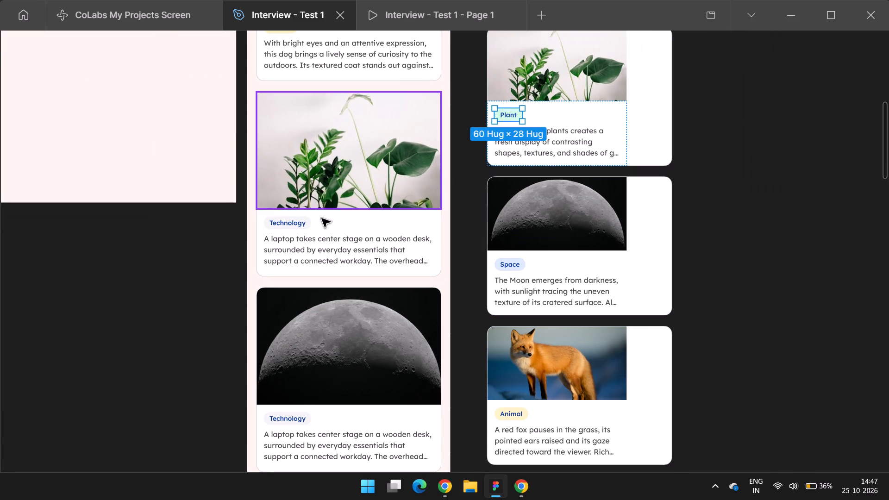
{"action": "left_click", "coordinate": [314, 218], "text": "ctrl"}
{"action": "left_click", "coordinate": [313, 220], "text": "ctrl"}
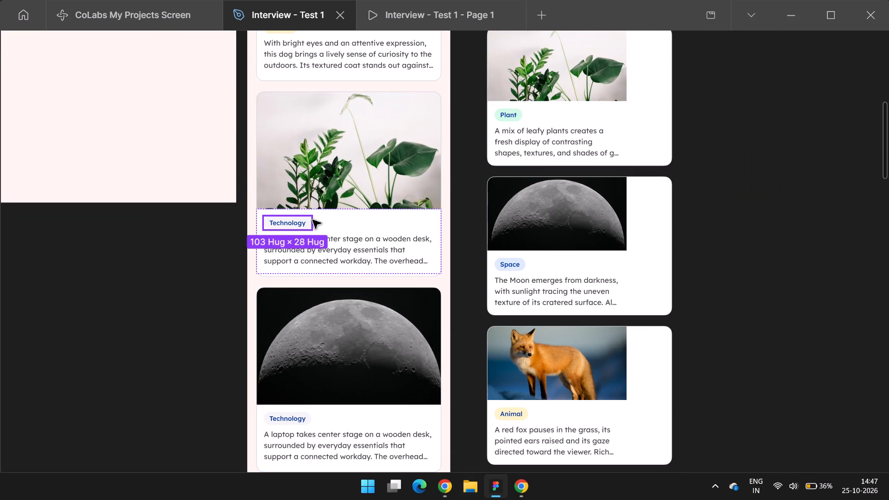
{"action": "left_click", "coordinate": [518, 120], "text": "ctrl"}
{"action": "left_click", "coordinate": [526, 119], "text": "ctrl"}
{"action": "left_click", "coordinate": [527, 119], "text": "ctrl"}
{"action": "left_click", "coordinate": [538, 119], "text": "ctrl"}
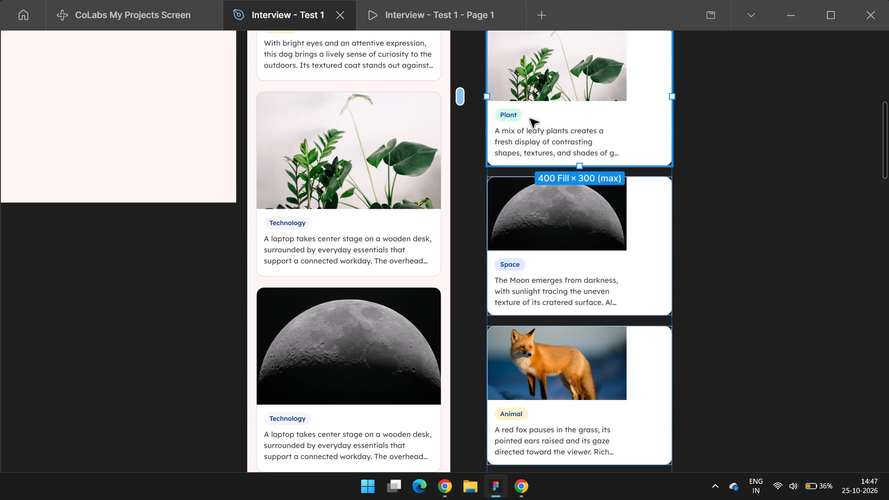
{"action": "left_click", "coordinate": [521, 118], "text": "ctrl"}
{"action": "key", "text": "ctrl+alt+c"}
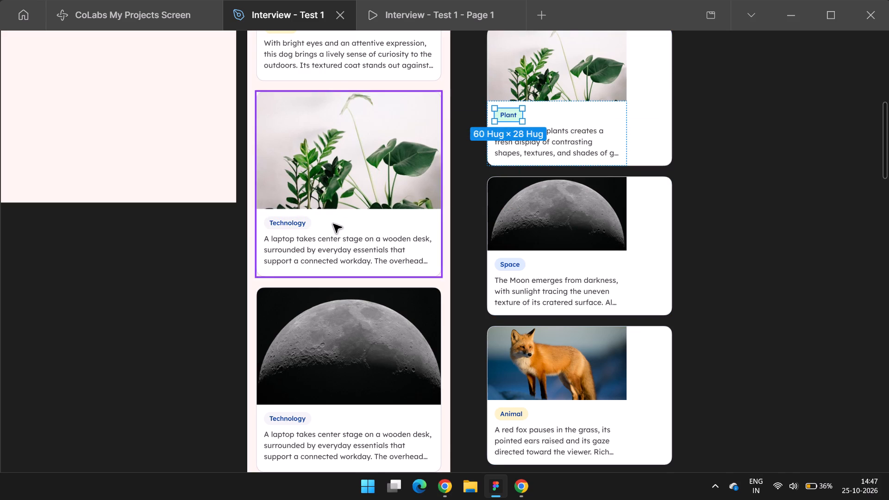
{"action": "left_click", "coordinate": [309, 225], "text": "ctrl"}
{"action": "key", "text": "ctrl+v"}
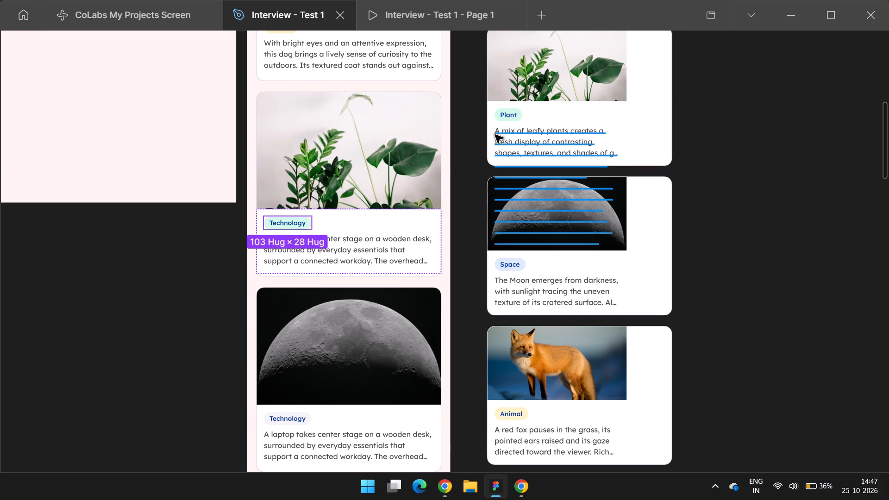
Replace the tag text of the leafy plants card in the iPhone frame with "Plant", copied from Frame 9.
{"action": "left_click", "coordinate": [508, 113], "text": "ctrl"}
{"action": "double_click", "coordinate": [511, 113], "text": "ctrl"}
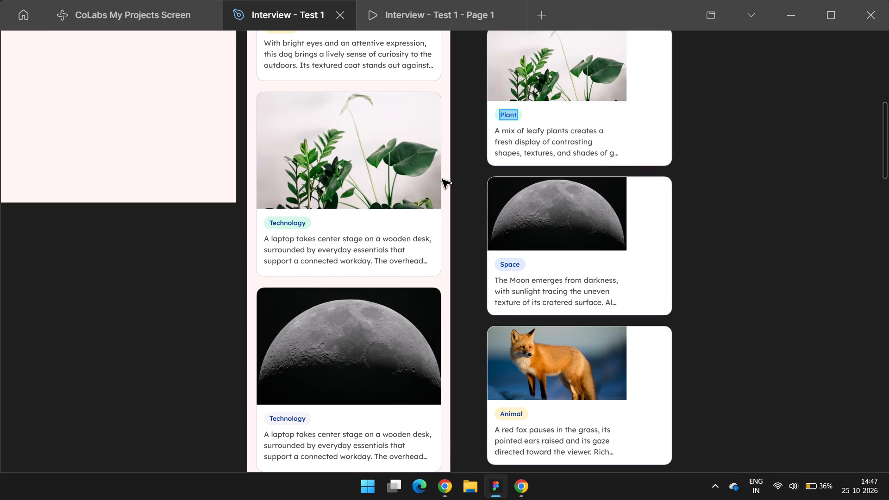
{"action": "key", "text": "ctrl+c"}
{"action": "scroll", "coordinate": [307, 227], "scroll_direction": "up", "scroll_amount": 2, "text": "ctrl"}
{"action": "left_click", "coordinate": [288, 221], "text": "ctrl"}
{"action": "key", "text": "ctrl+a"}
{"action": "key", "text": "ctrl+v"}
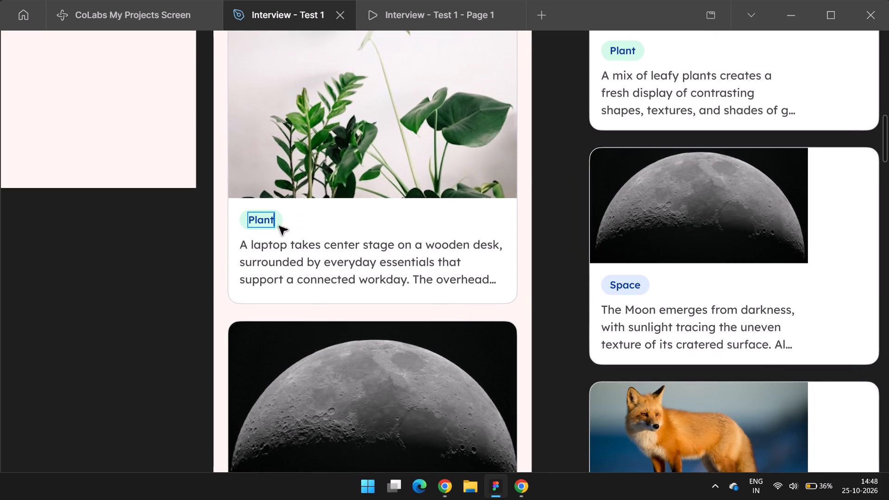
{"action": "double_click", "coordinate": [142, 261], "text": "ctrl"}
Replace the tag text of the Moon card in the iPhone frame with "Space", copied from Frame 9.
{"action": "scroll", "coordinate": [145, 258], "scroll_direction": "left", "scroll_amount": 1}
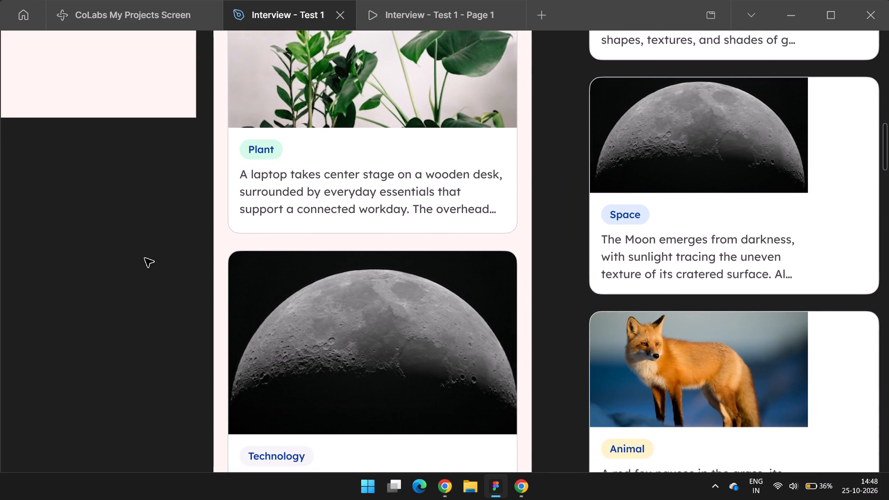
{"action": "scroll", "coordinate": [428, 256], "scroll_direction": "down", "scroll_amount": 3, "text": "ctrl"}
{"action": "scroll", "coordinate": [428, 254], "scroll_direction": "down", "scroll_amount": 1}
{"action": "scroll", "coordinate": [405, 217], "scroll_direction": "up", "scroll_amount": 1, "text": "ctrl"}
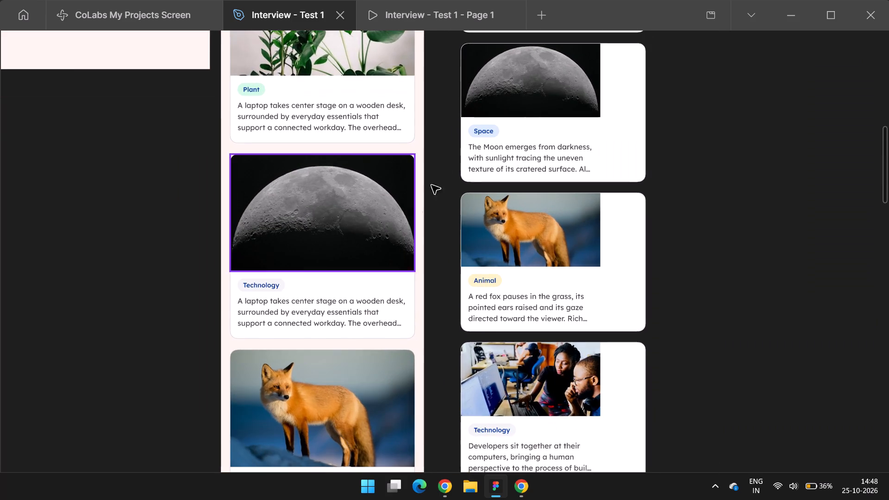
{"action": "scroll", "coordinate": [465, 138], "scroll_direction": "up", "scroll_amount": 2, "text": "ctrl"}
{"action": "double_click", "coordinate": [502, 133], "text": "ctrl"}
{"action": "key", "text": "ctrl+c"}
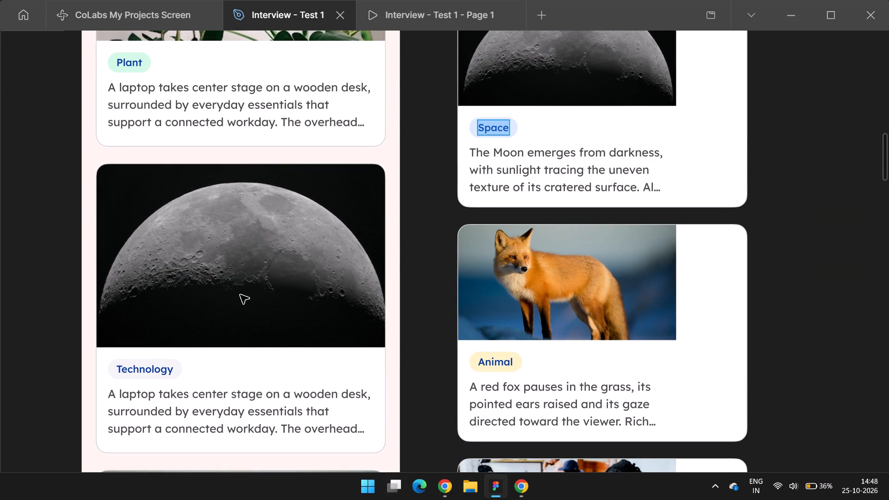
{"action": "left_click", "coordinate": [157, 369], "text": "ctrl"}
{"action": "key", "text": "ctrl+a"}
{"action": "key", "text": "ctrl+shift+v"}
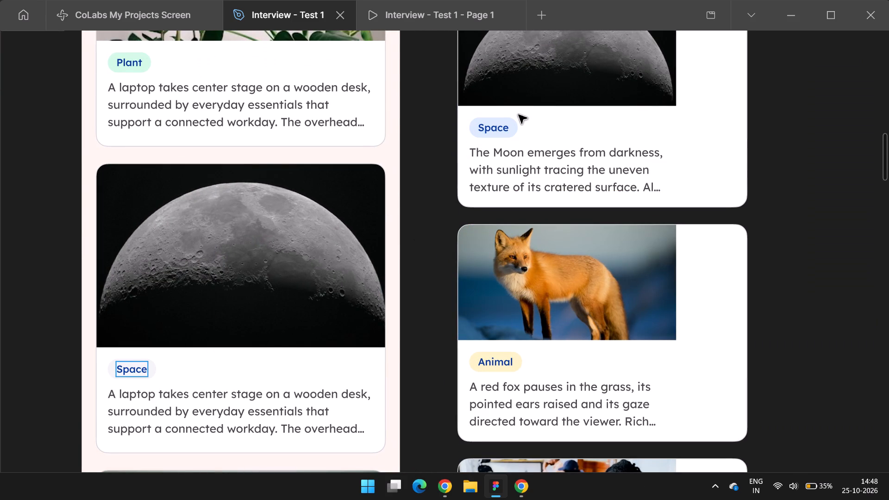
Copy the blue Space tag's properties from Frame 9 onto the Moon card's tag in the iPhone frame.
{"action": "left_click", "coordinate": [514, 126], "text": "ctrl"}
{"action": "left_click", "coordinate": [514, 126], "text": "ctrl"}
{"action": "key", "text": "ctrl+alt+c"}
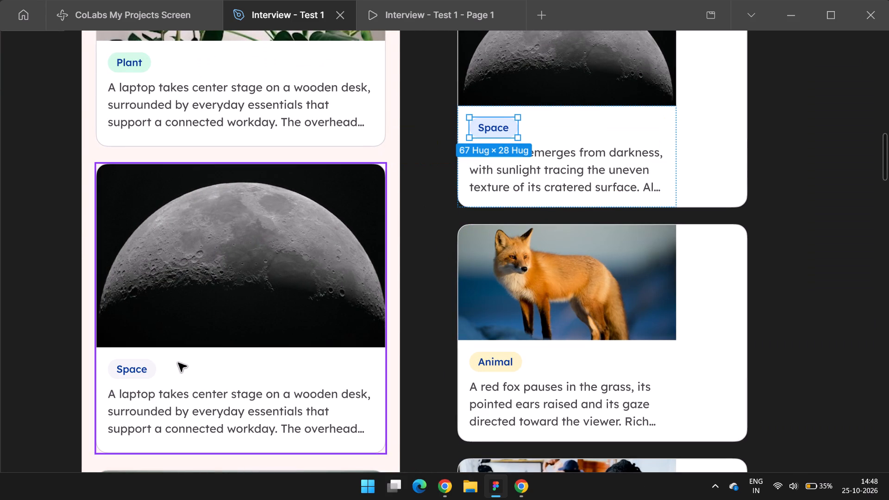
{"action": "left_click", "coordinate": [155, 369], "text": "ctrl"}
{"action": "key", "text": "ctrl+v"}
Replace the Moon card's description in the iPhone frame with the "The Moon emerges from darkness" text from Frame 9.
{"action": "scroll", "coordinate": [281, 318], "scroll_direction": "right", "scroll_amount": 1}
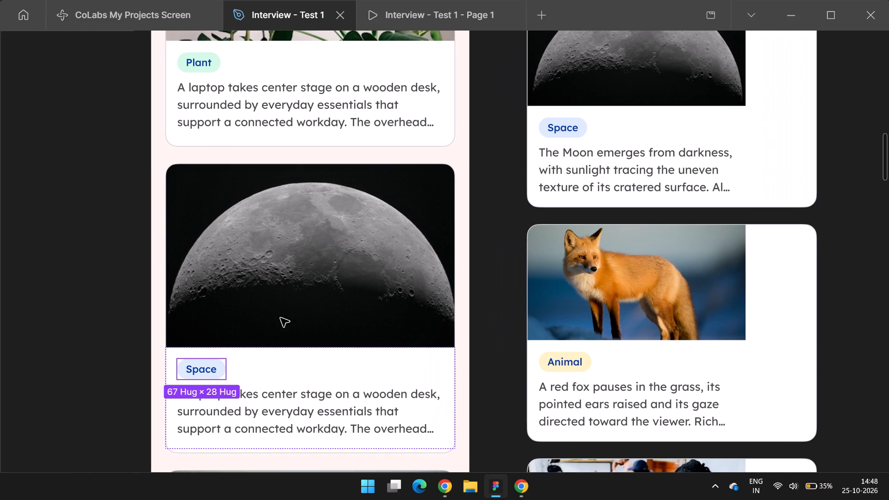
{"action": "scroll", "coordinate": [281, 318], "scroll_direction": "up", "scroll_amount": 3}
{"action": "scroll", "coordinate": [281, 318], "scroll_direction": "down", "scroll_amount": 3}
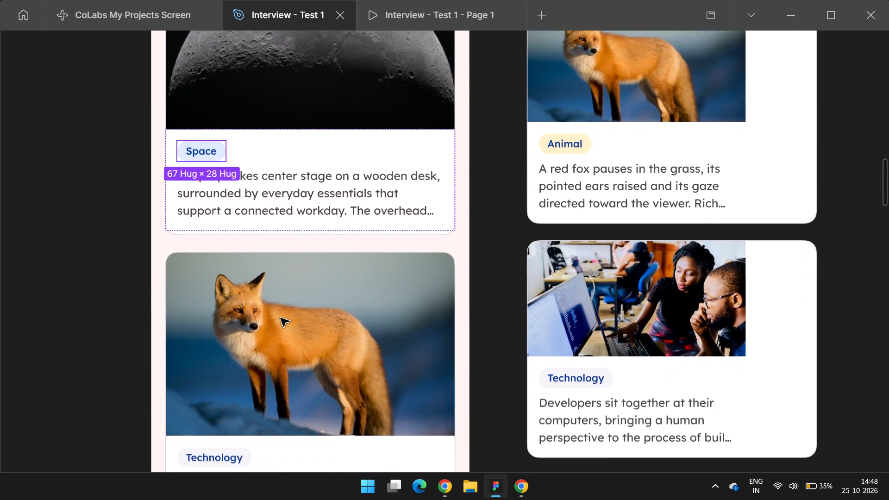
{"action": "scroll", "coordinate": [288, 281], "scroll_direction": "down", "scroll_amount": 1, "text": "ctrl"}
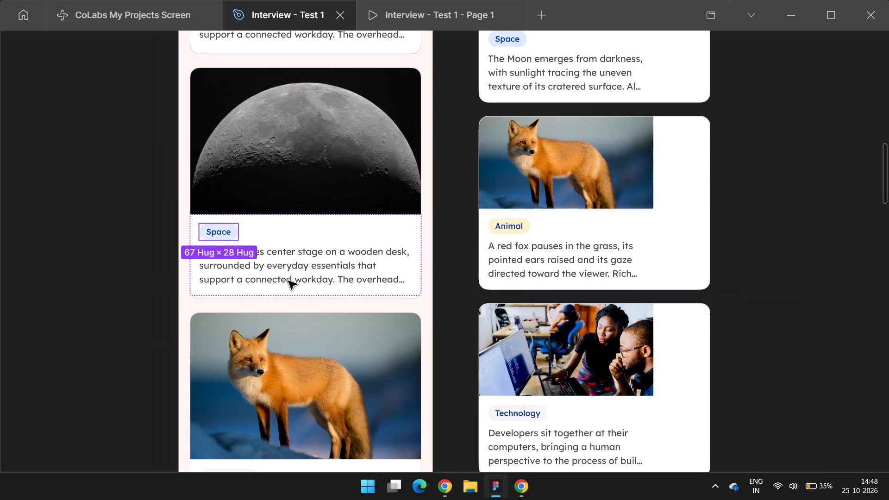
{"action": "left_click", "coordinate": [492, 250], "text": "ctrl"}
{"action": "scroll", "coordinate": [337, 277], "scroll_direction": "up", "scroll_amount": 1}
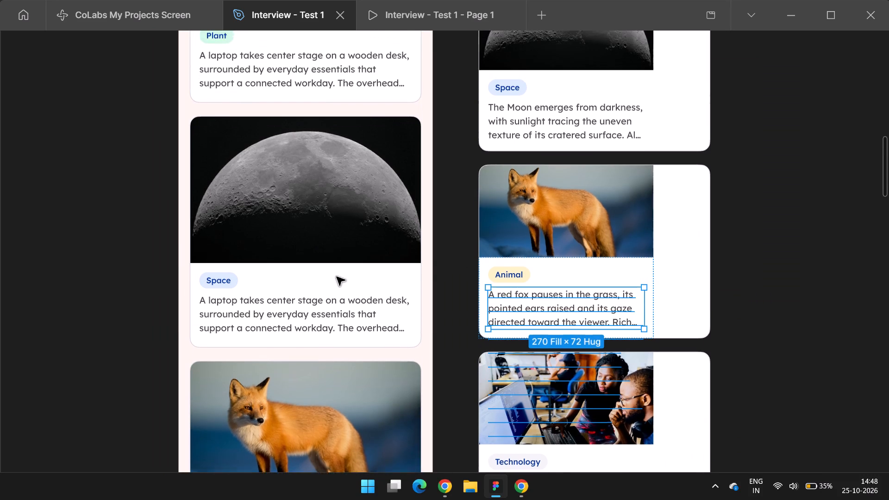
{"action": "scroll", "coordinate": [337, 277], "scroll_direction": "up", "scroll_amount": 1}
{"action": "double_click", "coordinate": [541, 131], "text": "ctrl"}
{"action": "key", "text": "ctrl+c"}
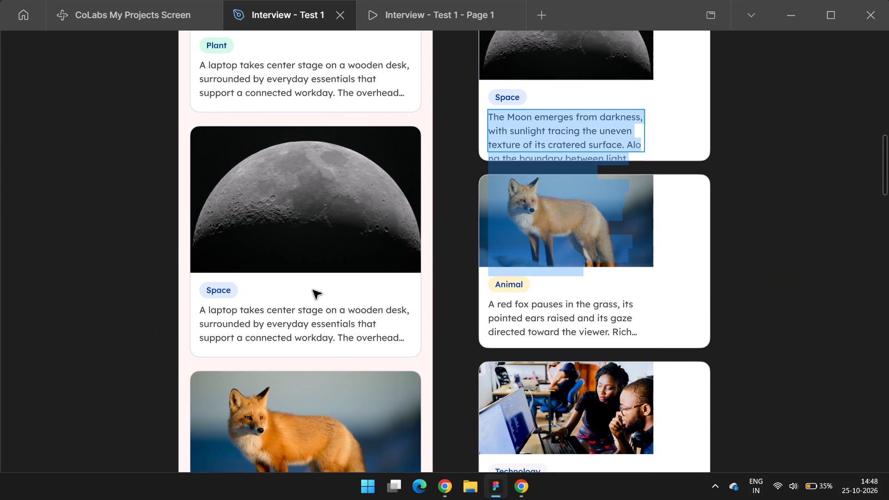
{"action": "left_click", "coordinate": [291, 319], "text": "ctrl"}
{"action": "key", "text": "ctrl+a"}
{"action": "key", "text": "ctrl+shift+v"}
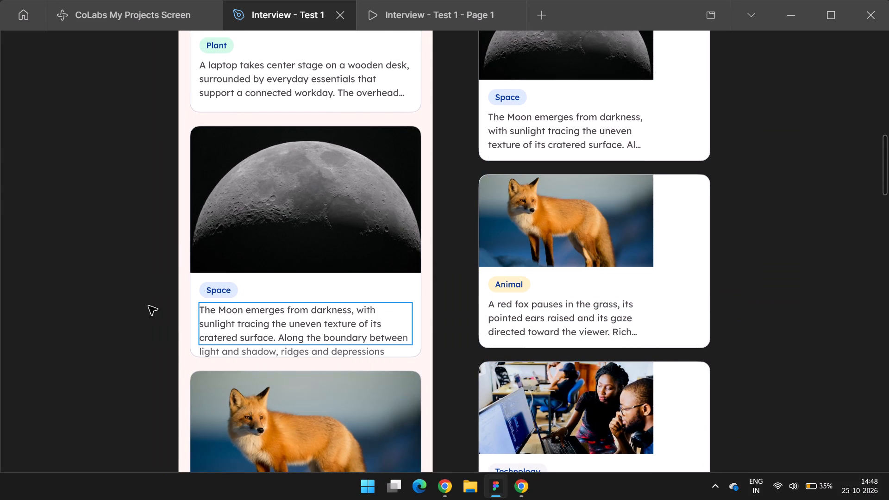
{"action": "double_click", "coordinate": [100, 300], "text": "ctrl"}
Replace the leafy plants card's description in the iPhone frame with the "A mix of leafy plants" text from Frame 9.
{"action": "scroll", "coordinate": [100, 300], "scroll_direction": "up", "scroll_amount": 1}
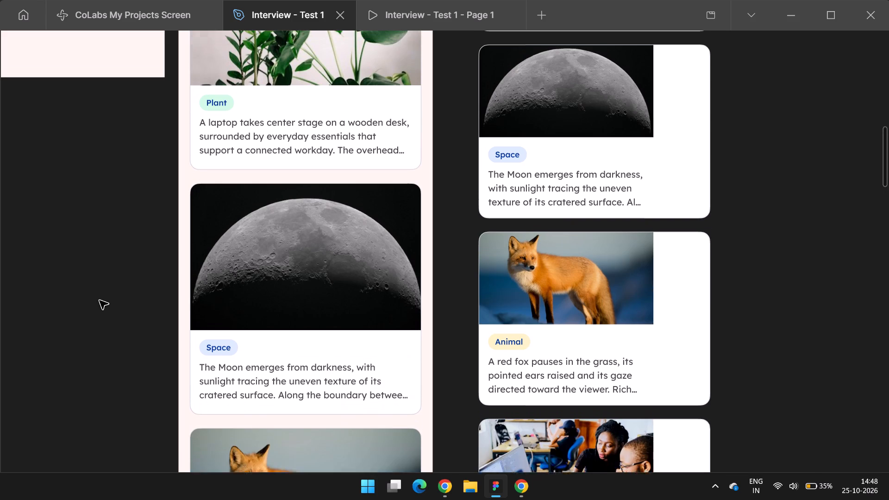
{"action": "scroll", "coordinate": [100, 300], "scroll_direction": "up", "scroll_amount": 2}
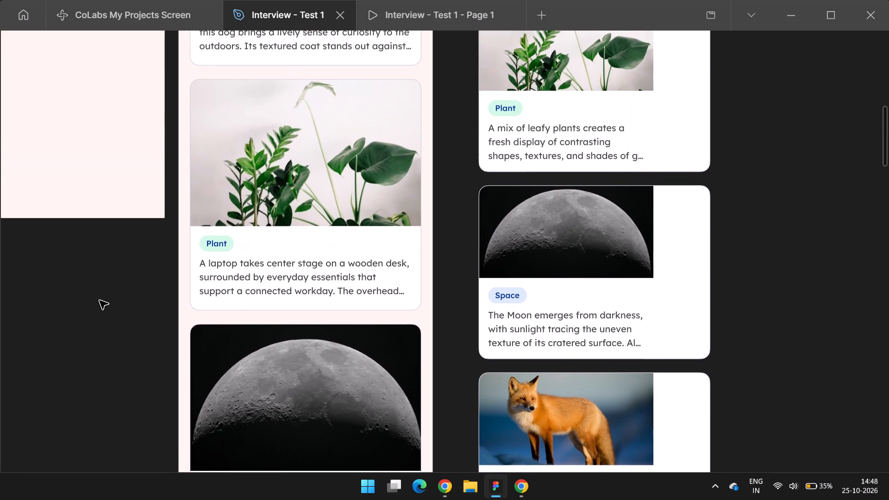
{"action": "scroll", "coordinate": [100, 300], "scroll_direction": "up", "scroll_amount": 1}
{"action": "double_click", "coordinate": [544, 148], "text": "ctrl"}
{"action": "key", "text": "ctrl+c"}
{"action": "left_click", "coordinate": [282, 275], "text": "ctrl"}
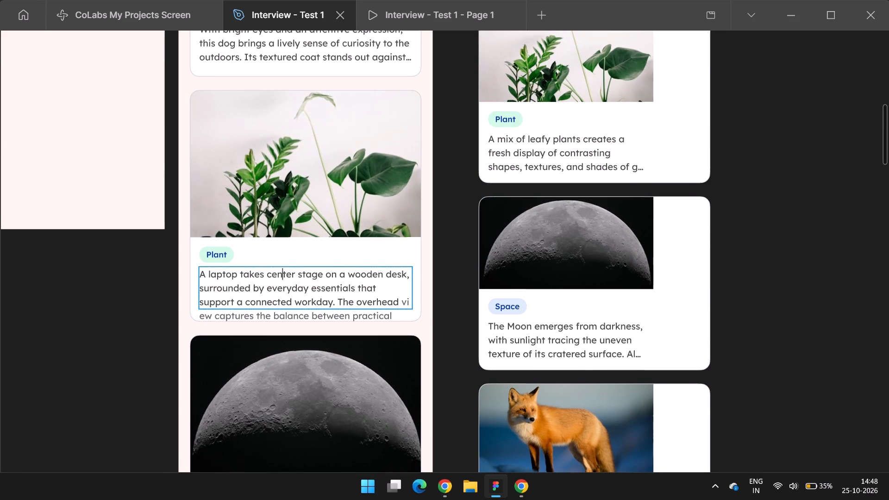
{"action": "key", "text": "ctrl+a"}
{"action": "key", "text": "ctrl+shift+v"}
{"action": "double_click", "coordinate": [88, 326], "text": "ctrl"}
{"action": "scroll", "coordinate": [156, 300], "scroll_direction": "down", "scroll_amount": 1}
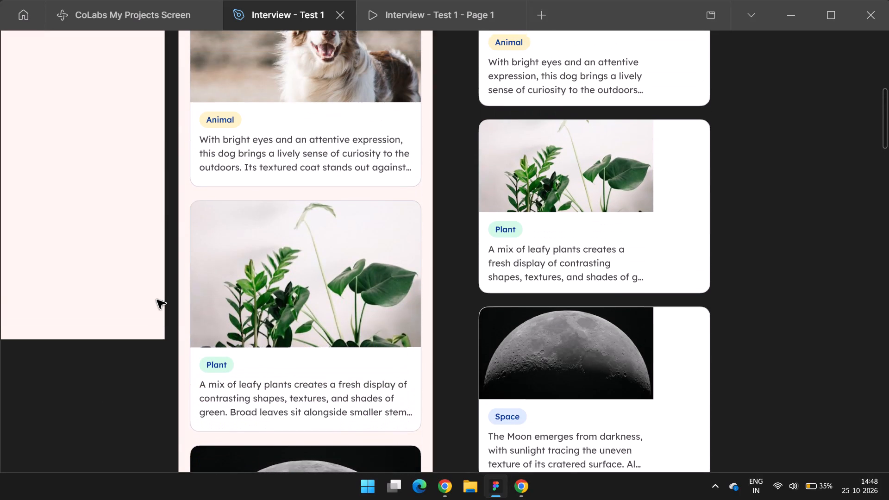
Replace the fox card's description in the iPhone frame with the "A red fox pauses in the grass" text from Frame 9.
{"action": "scroll", "coordinate": [157, 300], "scroll_direction": "down", "scroll_amount": 1}
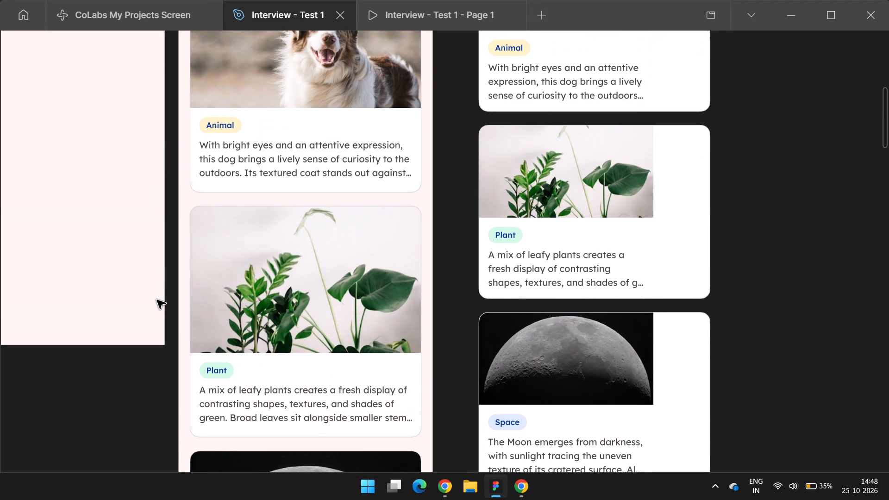
{"action": "scroll", "coordinate": [157, 300], "scroll_direction": "down", "scroll_amount": 1}
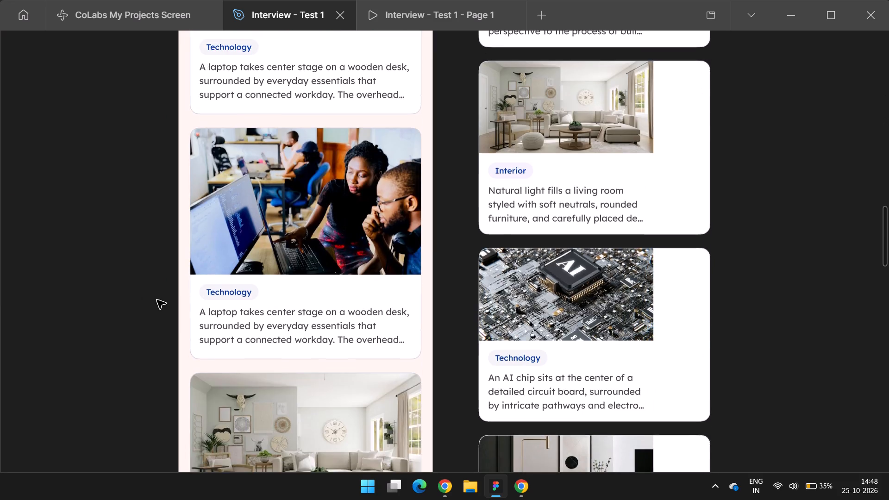
{"action": "scroll", "coordinate": [157, 300], "scroll_direction": "up", "scroll_amount": 4}
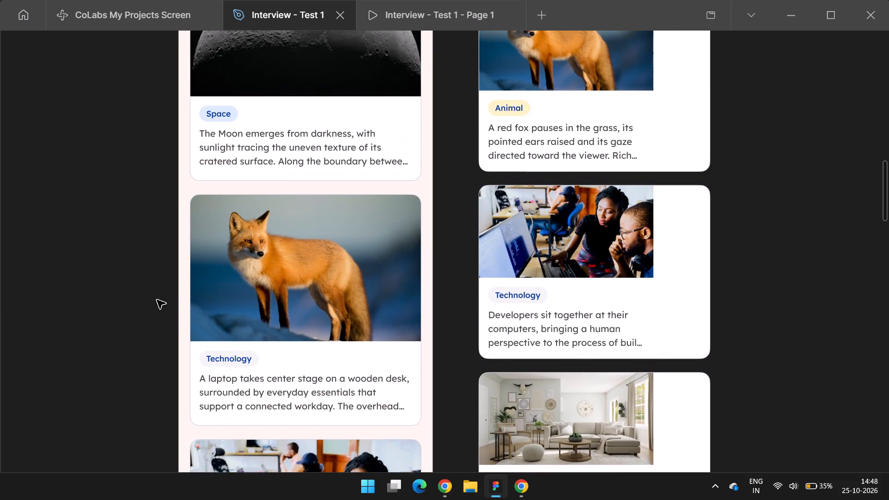
{"action": "triple_click", "coordinate": [546, 124], "text": "ctrl"}
{"action": "double_click", "coordinate": [547, 134], "text": "ctrl"}
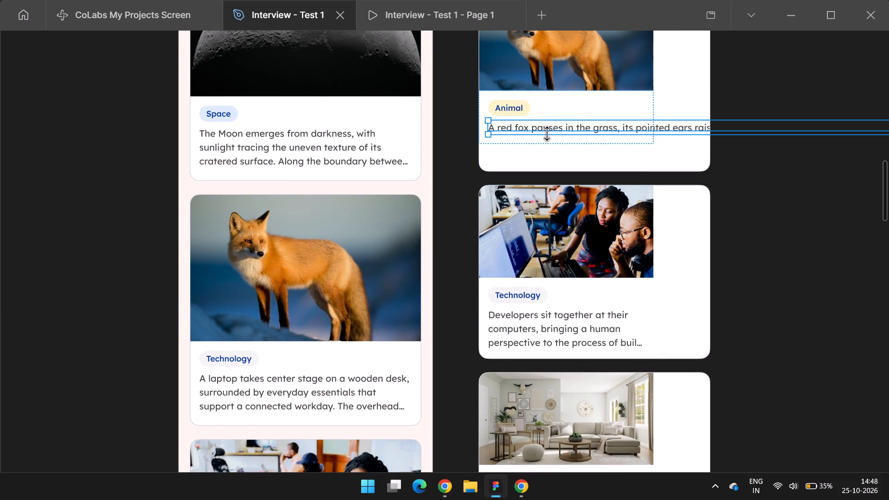
{"action": "key", "text": "ctrl+z"}
{"action": "key", "text": "ctrl+z"}
{"action": "double_click", "coordinate": [547, 132], "text": "ctrl"}
{"action": "key", "text": "ctrl+c"}
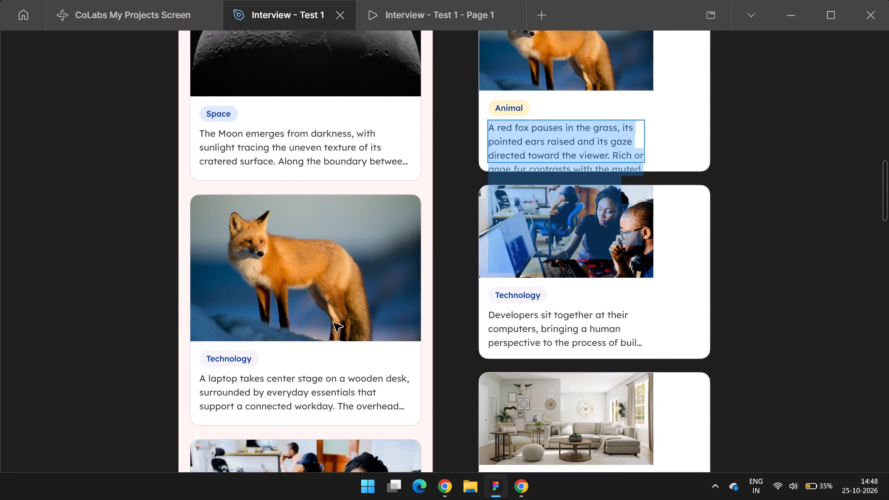
{"action": "left_click", "coordinate": [296, 387], "text": "ctrl"}
{"action": "key", "text": "ctrl+a"}
{"action": "key", "text": "ctrl+shift+v"}
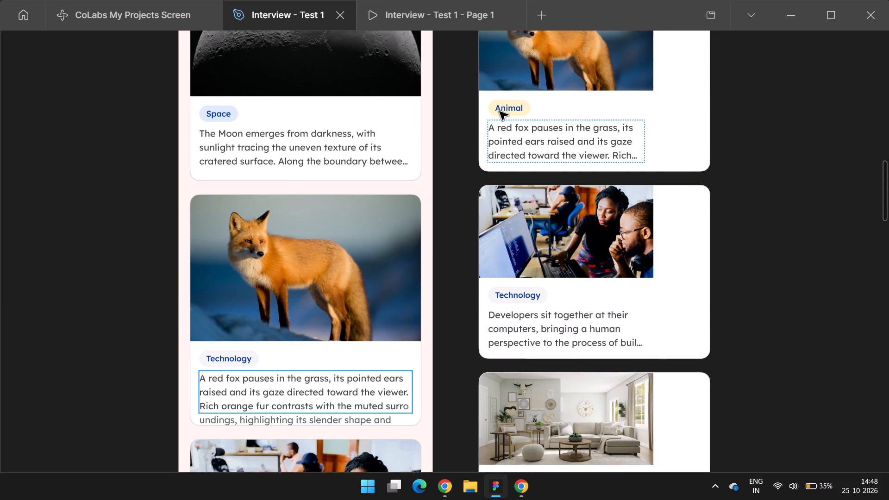
Replace the fox card's tag text in the iPhone frame with "Animal", copied from Frame 9.
{"action": "left_click", "coordinate": [505, 108], "text": "ctrl"}
{"action": "key", "text": "ctrl+a"}
{"action": "key", "text": "ctrl+c"}
{"action": "left_click", "coordinate": [238, 357], "text": "ctrl"}
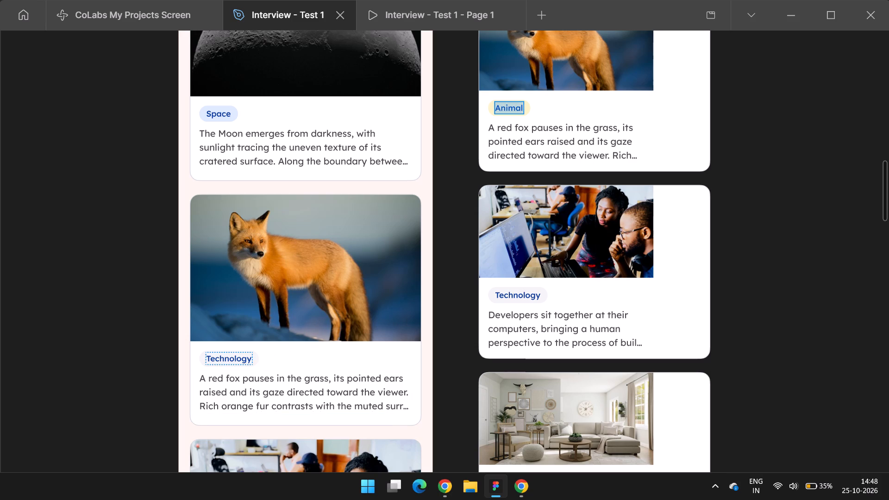
{"action": "key", "text": "ctrl+a"}
{"action": "key", "text": "ctrl+v"}
Copy the yellow Animal tag's properties from Frame 9 onto the fox card's tag in the iPhone frame.
{"action": "double_click", "coordinate": [529, 111], "text": "ctrl"}
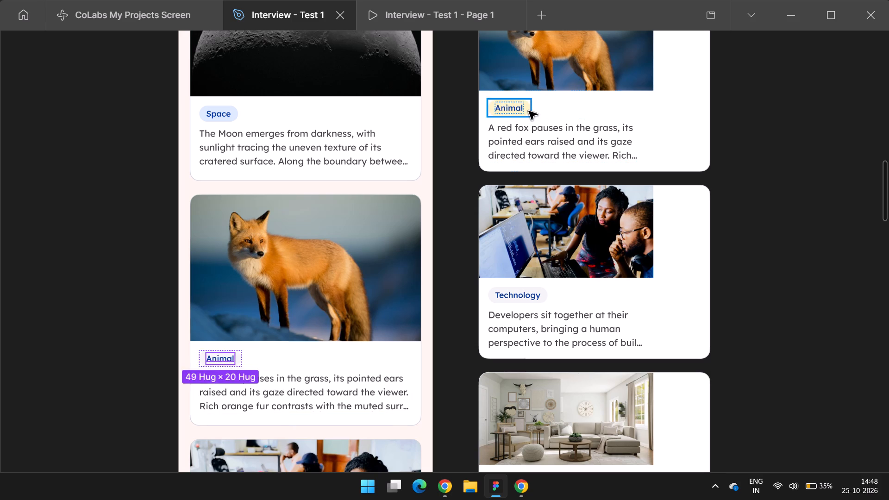
{"action": "key", "text": "ctrl+alt+c"}
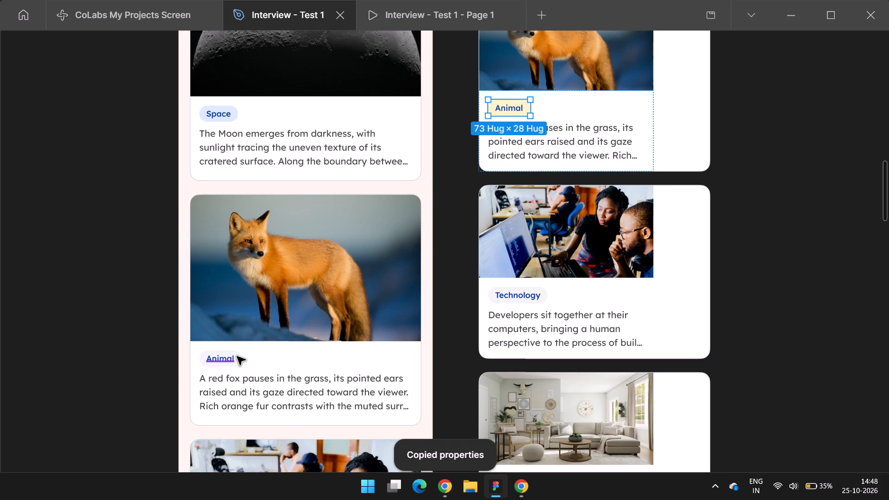
{"action": "left_click", "coordinate": [238, 355], "text": "ctrl"}
{"action": "key", "text": "ctrl+v"}
{"action": "left_click", "coordinate": [103, 349]}
Replace the developers card's description in the iPhone frame with the "Developers sit together at their computers" text from Frame 9.
{"action": "scroll", "coordinate": [101, 342], "scroll_direction": "down", "scroll_amount": 1}
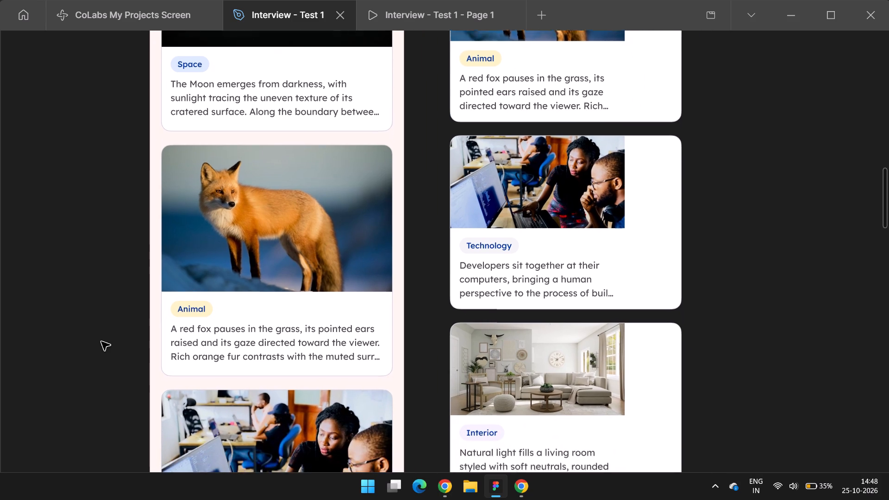
{"action": "scroll", "coordinate": [101, 342], "scroll_direction": "down", "scroll_amount": 1}
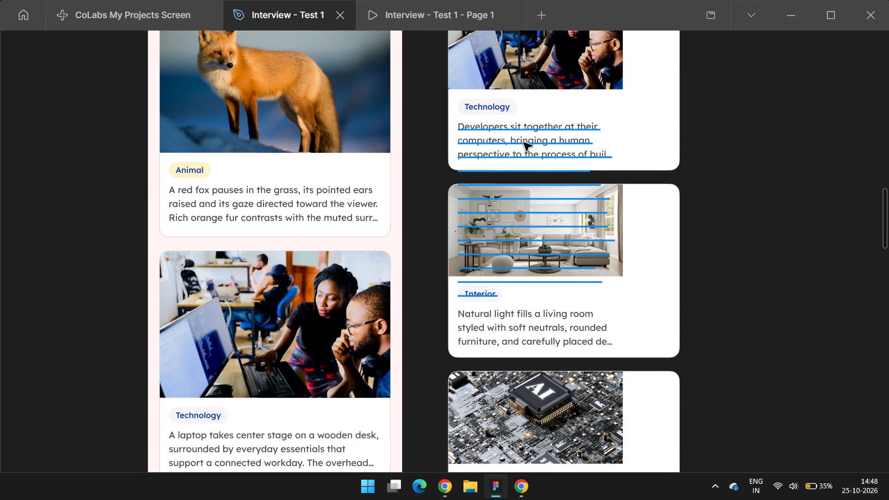
{"action": "double_click", "coordinate": [524, 143], "text": "ctrl"}
{"action": "key", "text": "ctrl+c"}
{"action": "left_click", "coordinate": [274, 450], "text": "ctrl"}
{"action": "key", "text": "ctrl+a"}
{"action": "key", "text": "ctrl+shift+v"}
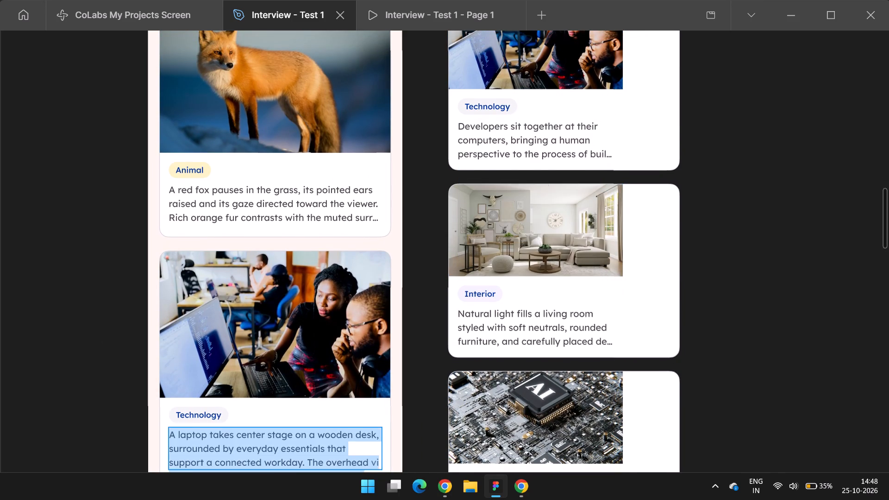
{"action": "left_click", "coordinate": [476, 110], "text": "ctrl"}
{"action": "key", "text": "ctrl+a"}
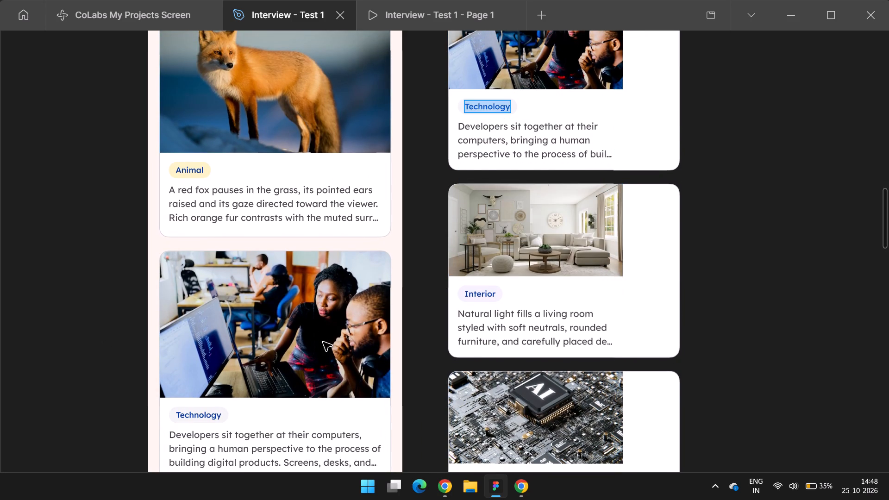
{"action": "double_click", "coordinate": [431, 188]}
Replace the living room card's description in the iPhone frame with the "Natural light fills a living room" text from Frame 9.
{"action": "scroll", "coordinate": [431, 188], "scroll_direction": "down", "scroll_amount": 1}
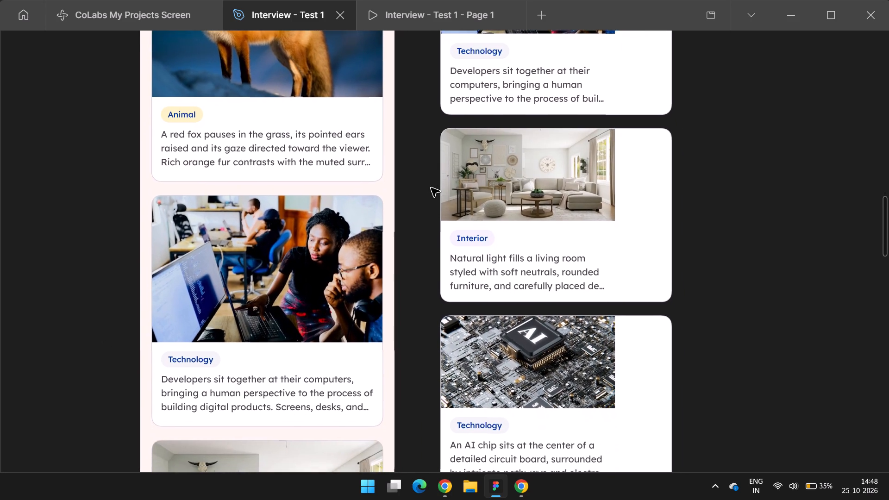
{"action": "scroll", "coordinate": [431, 188], "scroll_direction": "down", "scroll_amount": 2}
{"action": "scroll", "coordinate": [431, 188], "scroll_direction": "up", "scroll_amount": 2}
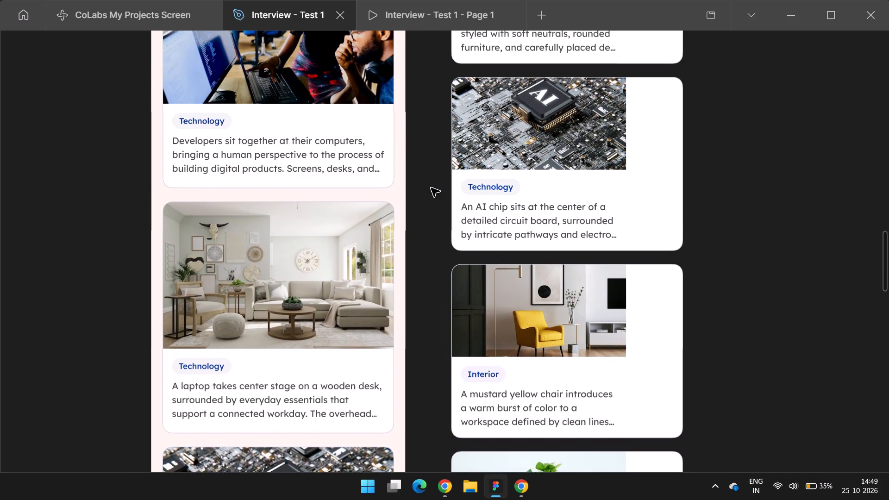
{"action": "scroll", "coordinate": [431, 188], "scroll_direction": "up", "scroll_amount": 1}
{"action": "double_click", "coordinate": [518, 105], "text": "ctrl"}
{"action": "key", "text": "ctrl+c"}
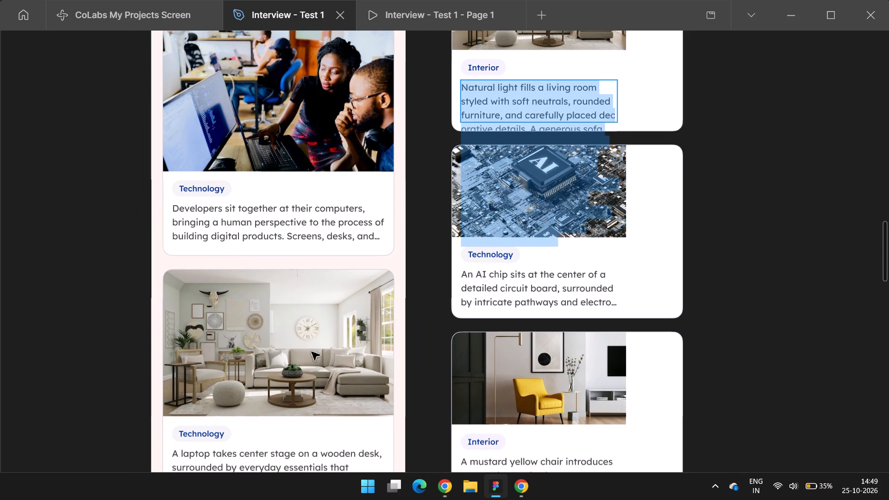
{"action": "scroll", "coordinate": [248, 368], "scroll_direction": "down", "scroll_amount": 1}
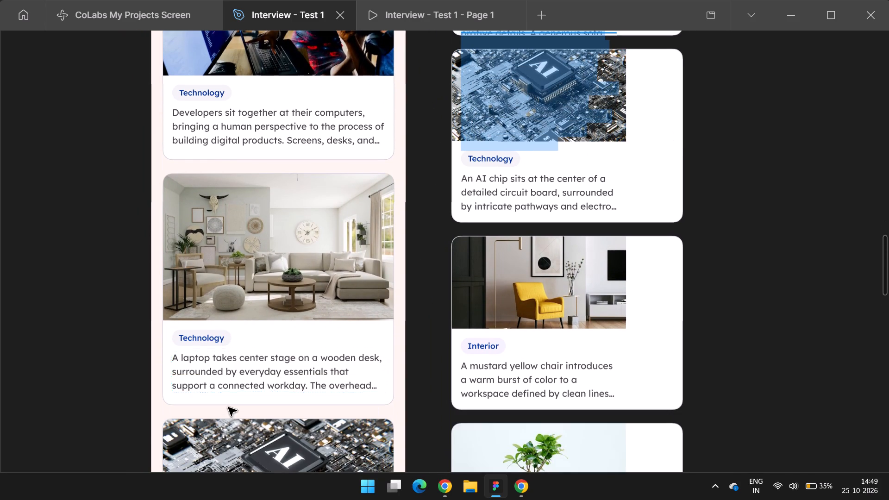
{"action": "left_click", "coordinate": [234, 379], "text": "ctrl"}
{"action": "key", "text": "ctrl+a"}
{"action": "key", "text": "ctrl+shift+v"}
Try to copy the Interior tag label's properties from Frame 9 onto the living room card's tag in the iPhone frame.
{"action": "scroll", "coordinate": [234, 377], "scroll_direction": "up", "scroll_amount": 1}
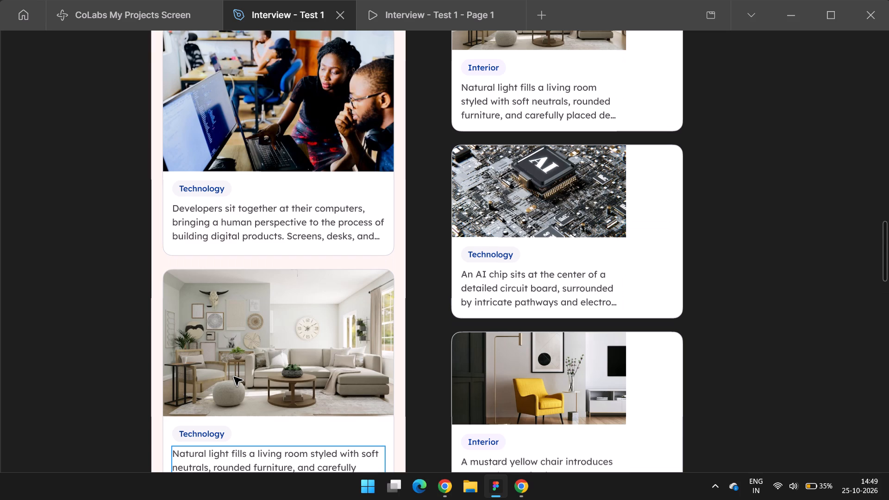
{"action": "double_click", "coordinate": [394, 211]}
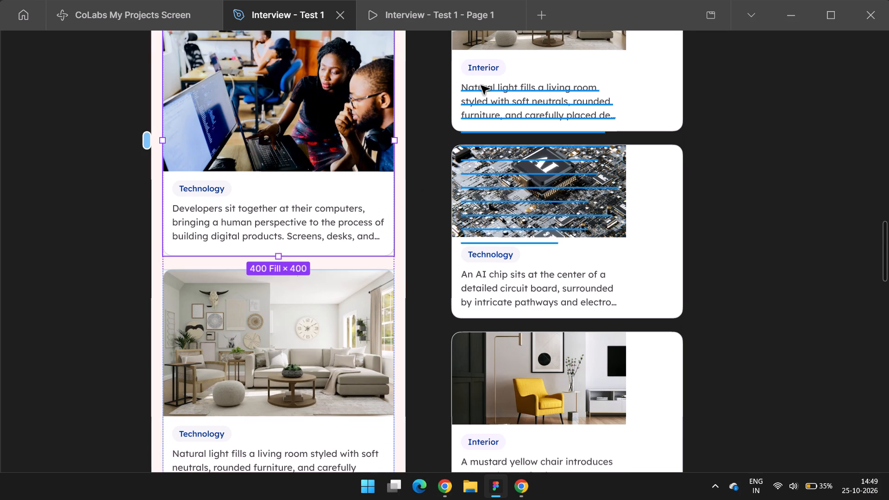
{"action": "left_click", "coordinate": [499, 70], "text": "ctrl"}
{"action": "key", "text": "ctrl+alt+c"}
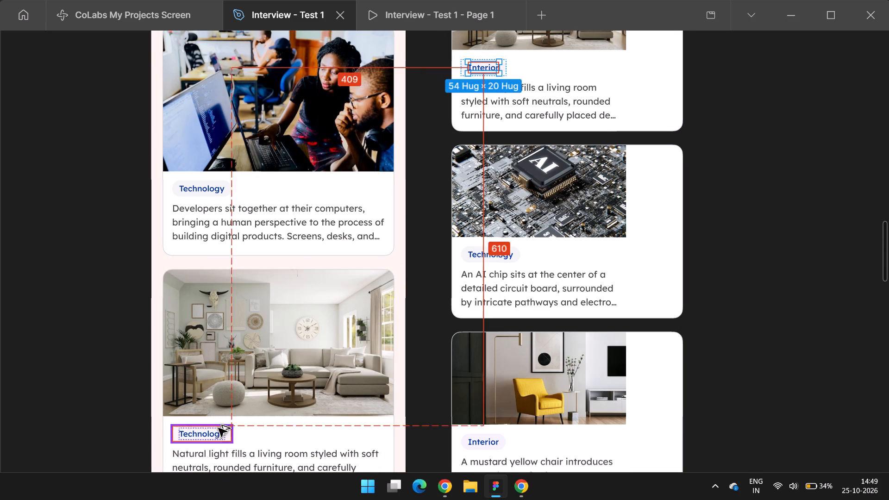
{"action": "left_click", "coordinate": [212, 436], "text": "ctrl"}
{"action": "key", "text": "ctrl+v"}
Replace the living room card's tag text in the iPhone frame with "Interior", copied from Frame 9.
{"action": "left_click", "coordinate": [501, 68], "text": "ctrl"}
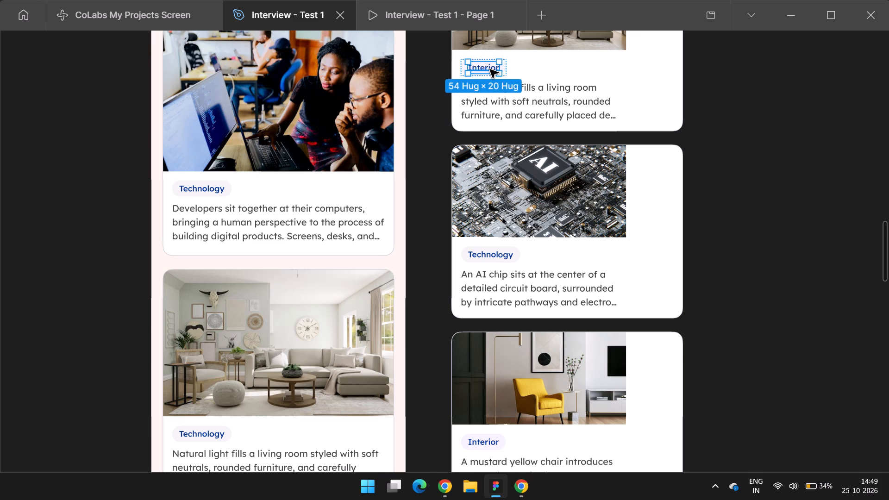
{"action": "double_click", "coordinate": [490, 69], "text": "ctrl"}
{"action": "key", "text": "ctrl+c"}
{"action": "left_click", "coordinate": [211, 437], "text": "ctrl"}
{"action": "key", "text": "ctrl+a"}
{"action": "key", "text": "ctrl+shift+v"}
{"action": "key", "text": "ctrl+shift+v"}
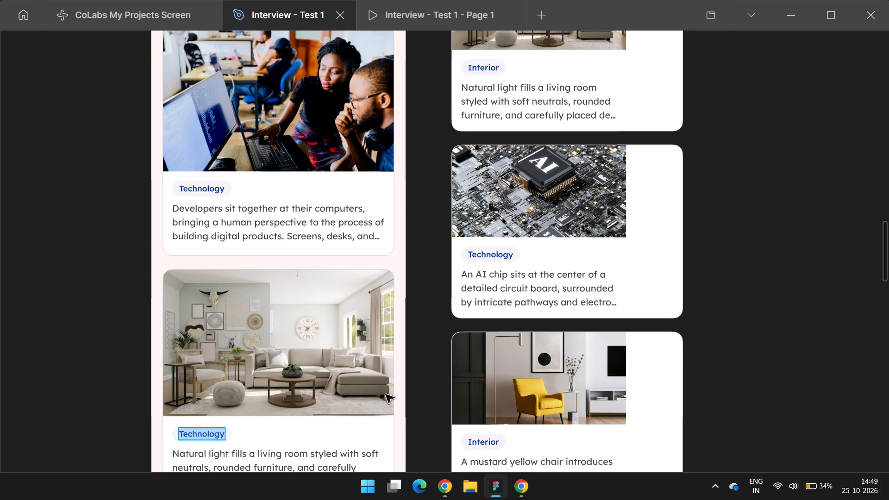
{"action": "key", "text": "ctrl+z"}
{"action": "key", "text": "ctrl+a"}
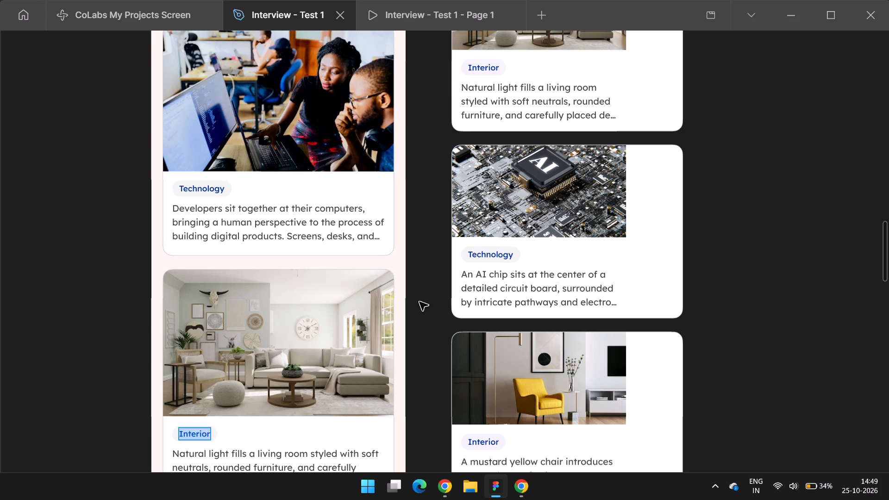
{"action": "key", "text": "ctrl+shift+v"}
{"action": "left_click", "coordinate": [423, 204], "text": "ctrl"}
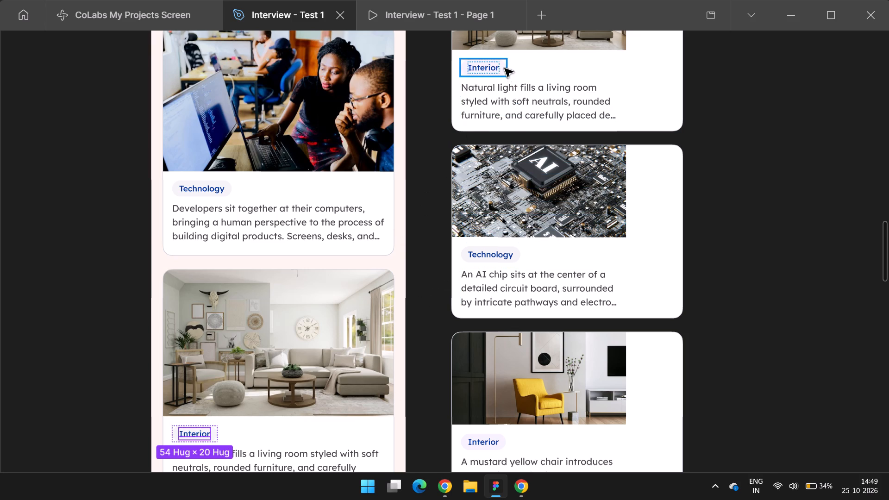
Copy the Interior tag's properties from Frame 9 onto the living room card's tag in the iPhone frame.
{"action": "left_click", "coordinate": [505, 69], "text": "ctrl"}
{"action": "key", "text": "ctrl+alt+c"}
{"action": "left_click", "coordinate": [219, 438], "text": "ctrl"}
{"action": "key", "text": "ctrl+v"}
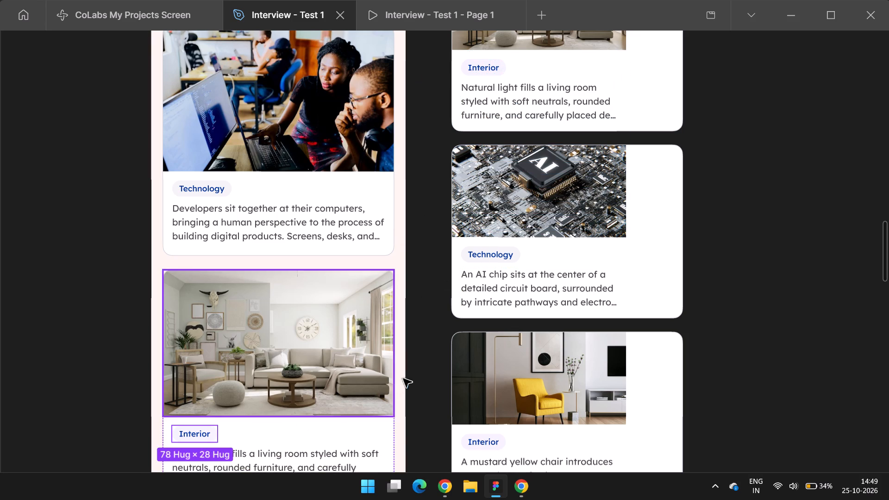
{"action": "left_click", "coordinate": [423, 349]}
Replace the AI chip card's description in the iPhone frame with the "An AI chip sits at the center" text from Frame 9.
{"action": "scroll", "coordinate": [423, 349], "scroll_direction": "down", "scroll_amount": 3}
{"action": "scroll", "coordinate": [410, 318], "scroll_direction": "down", "scroll_amount": 2, "text": "ctrl"}
{"action": "triple_click", "coordinate": [490, 109], "text": "ctrl"}
{"action": "key", "text": "ctrl+c"}
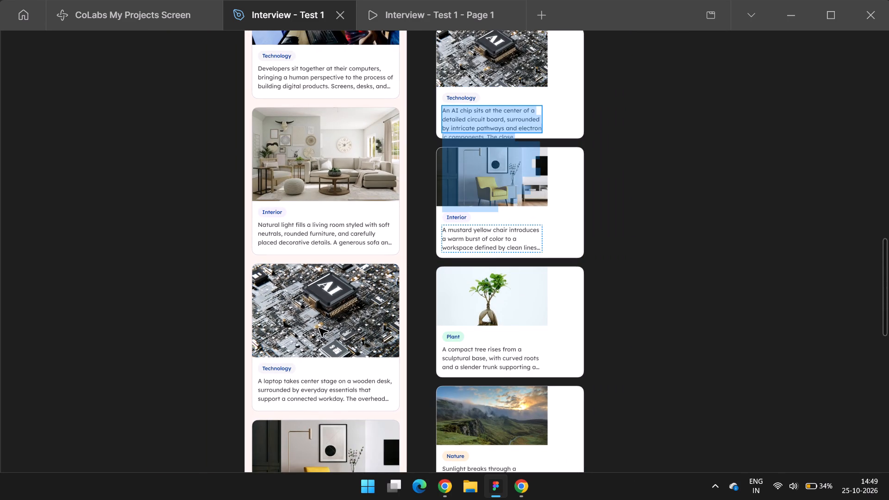
{"action": "left_click", "coordinate": [346, 394], "text": "ctrl"}
{"action": "key", "text": "ctrl+a"}
{"action": "key", "text": "ctrl+shift+v"}
{"action": "double_click", "coordinate": [160, 383], "text": "ctrl"}
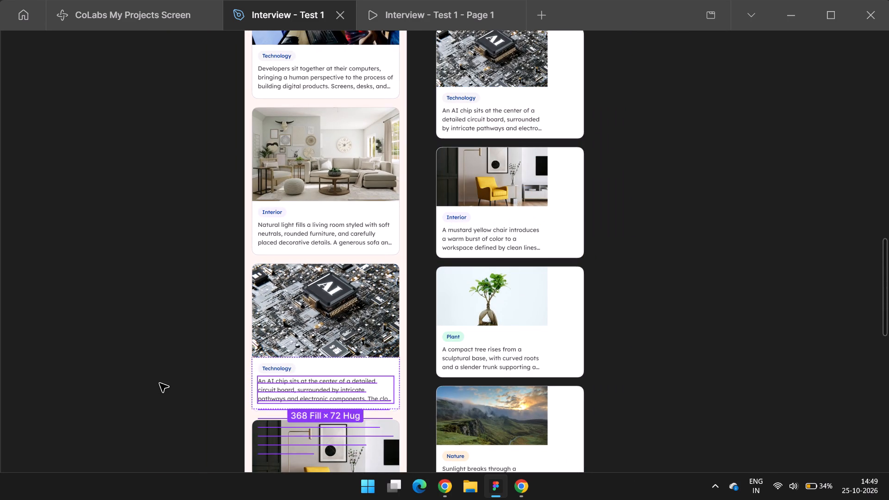
Replace the yellow chair card's description in the iPhone frame with the "A mustard yellow chair introduces" text from Frame 9.
{"action": "double_click", "coordinate": [500, 236], "text": "ctrl"}
{"action": "key", "text": "ctrl+c"}
{"action": "scroll", "coordinate": [269, 246], "scroll_direction": "down", "scroll_amount": 2}
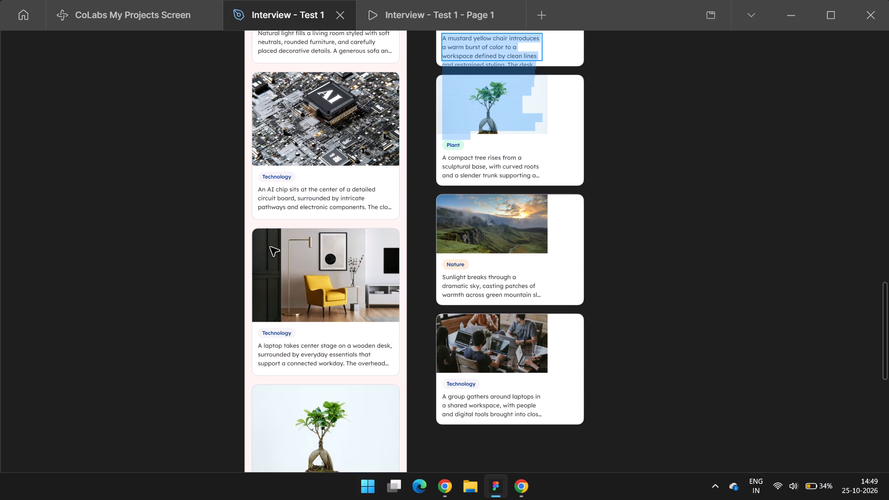
{"action": "left_click", "coordinate": [323, 367], "text": "ctrl"}
{"action": "key", "text": "ctrl+a"}
{"action": "key", "text": "ctrl+shift+v"}
{"action": "left_click", "coordinate": [180, 306], "text": "ctrl"}
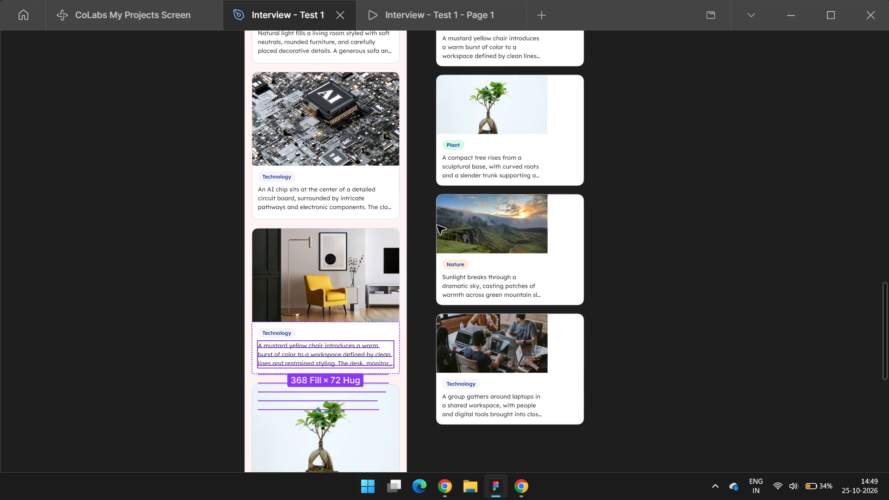
Copy the Interior tag's properties from Frame 9 onto the yellow chair card's tag in the iPhone frame.
{"action": "scroll", "coordinate": [437, 225], "scroll_direction": "down", "scroll_amount": 2, "text": "ctrl"}
{"action": "scroll", "coordinate": [461, 101], "scroll_direction": "up", "scroll_amount": 2, "text": "ctrl"}
{"action": "left_click", "coordinate": [458, 97], "text": "ctrl"}
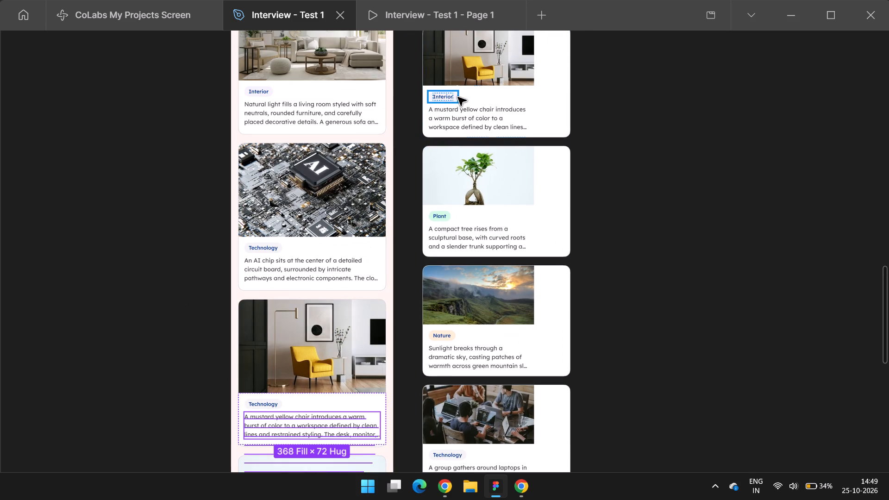
{"action": "key", "text": "ctrl+alt+c"}
{"action": "left_click", "coordinate": [284, 403], "text": "ctrl"}
{"action": "key", "text": "ctrl+v"}
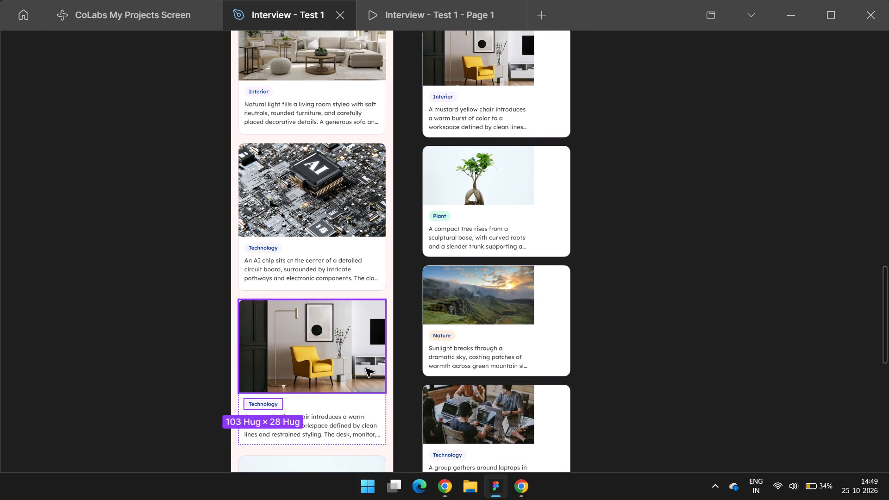
Replace the yellow chair card's tag text in the iPhone frame with "Interior", copied from Frame 9.
{"action": "double_click", "coordinate": [445, 97], "text": "ctrl"}
{"action": "key", "text": "ctrl+c"}
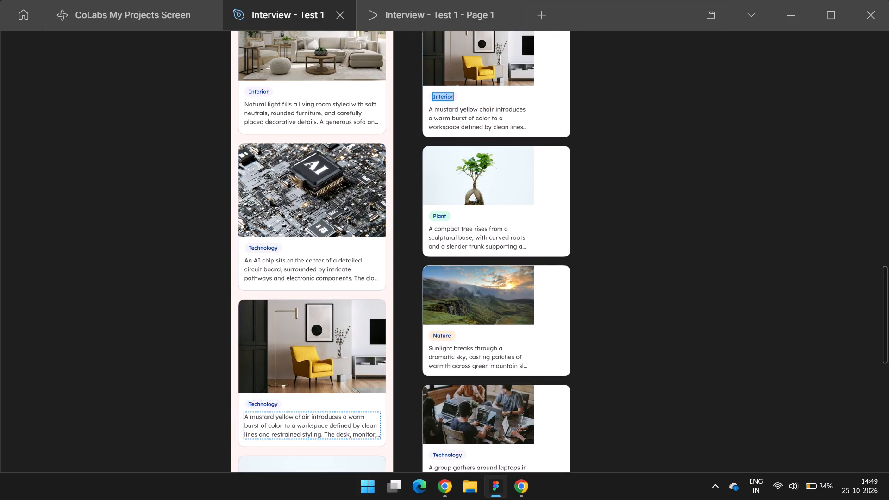
{"action": "left_click", "coordinate": [261, 404], "text": "ctrl"}
{"action": "key", "text": "ctrl+a"}
{"action": "key", "text": "ctrl+shift+v"}
{"action": "double_click", "coordinate": [129, 385], "text": "ctrl"}
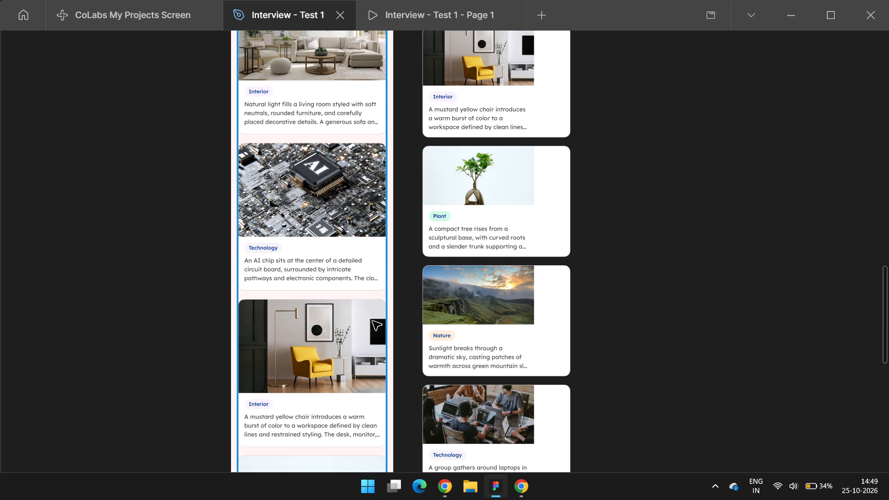
Replace the tree card's description in the iPhone frame with the "A compact tree rises from a sculptural base" text from Frame 9.
{"action": "scroll", "coordinate": [382, 312], "scroll_direction": "down", "scroll_amount": 2}
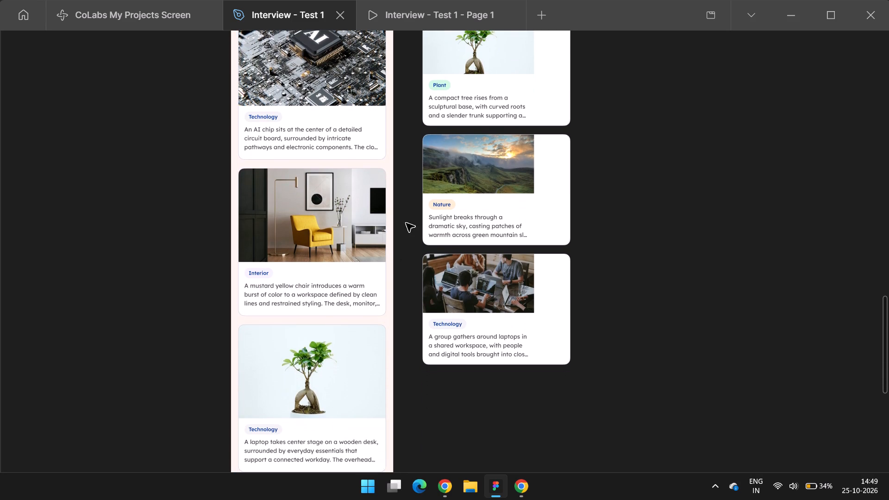
{"action": "triple_click", "coordinate": [482, 106], "text": "ctrl"}
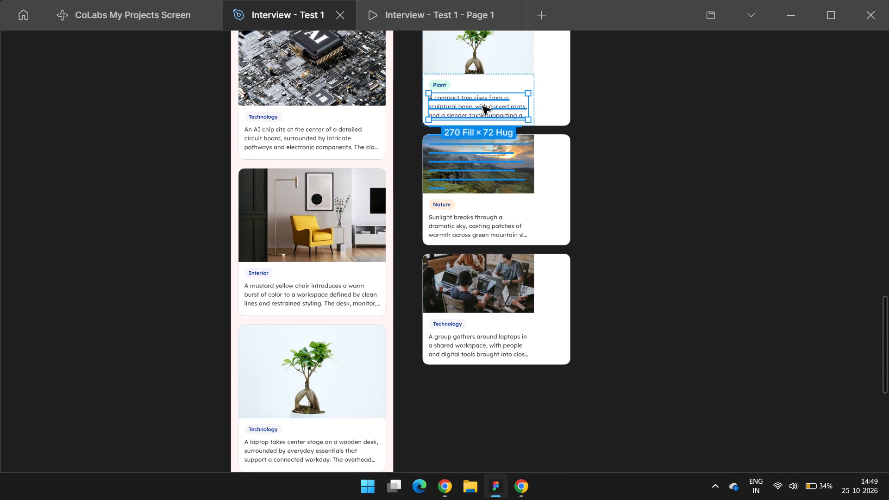
{"action": "key", "text": "ctrl+c"}
{"action": "left_click", "coordinate": [341, 449], "text": "ctrl"}
{"action": "key", "text": "ctrl+a"}
{"action": "key", "text": "ctrl+shift+v"}
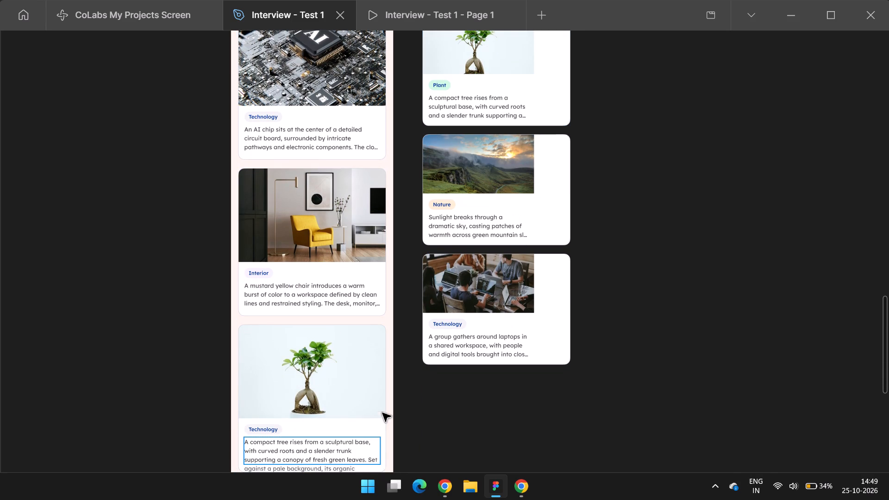
Replace the tree card's tag text in the iPhone frame with "Plant", copied from Frame 9.
{"action": "left_click", "coordinate": [447, 87], "text": "ctrl"}
{"action": "key", "text": "ctrl+a"}
{"action": "double_click", "coordinate": [439, 87], "text": "ctrl"}
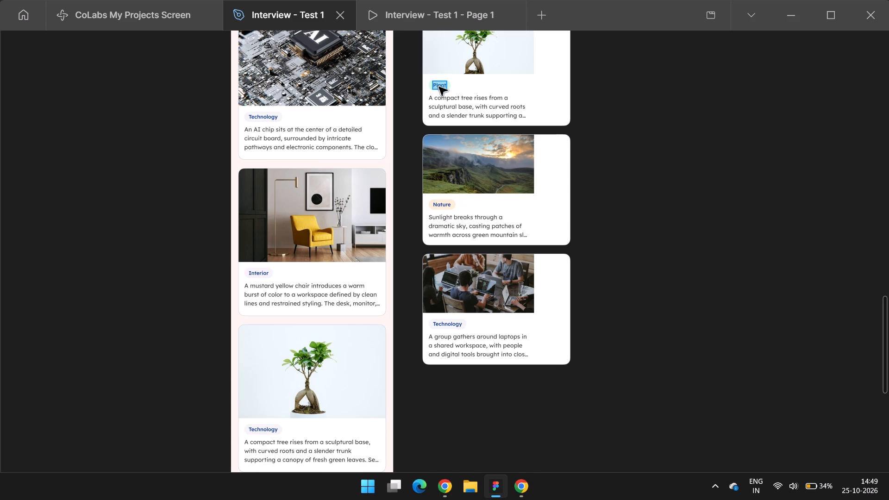
{"action": "key", "text": "ctrl+c"}
{"action": "left_click", "coordinate": [263, 430], "text": "ctrl"}
{"action": "key", "text": "ctrl+a"}
{"action": "key", "text": "ctrl+v"}
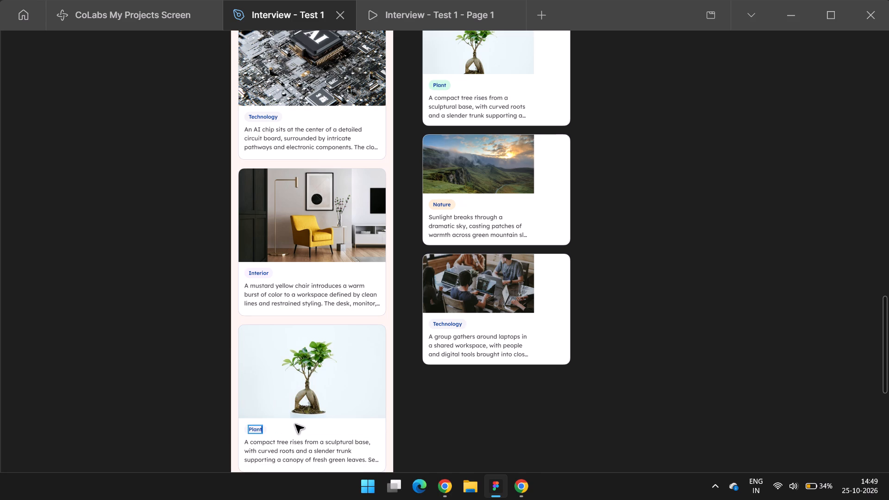
{"action": "key", "text": "ctrl+a"}
{"action": "key", "text": "ctrl+v"}
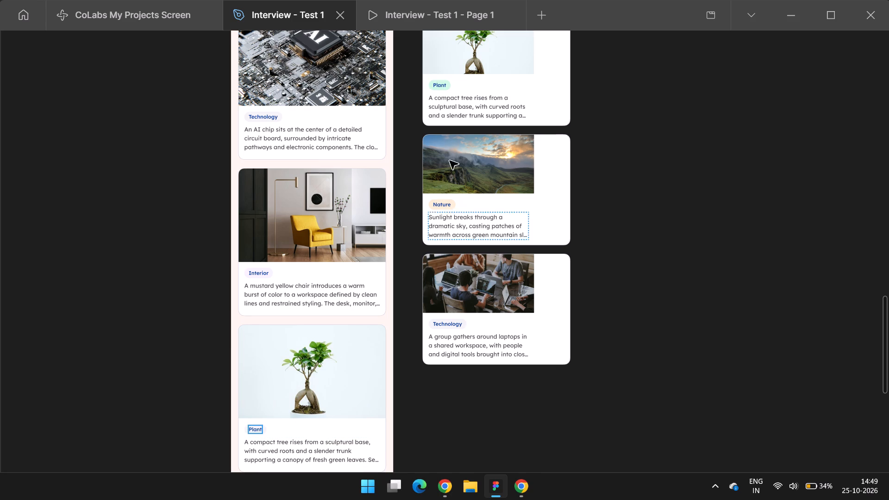
Copy the Plant tag's properties from Frame 9 onto the tree card's tag in the iPhone frame.
{"action": "double_click", "coordinate": [450, 85], "text": "ctrl"}
{"action": "key", "text": "ctrl+alt+c"}
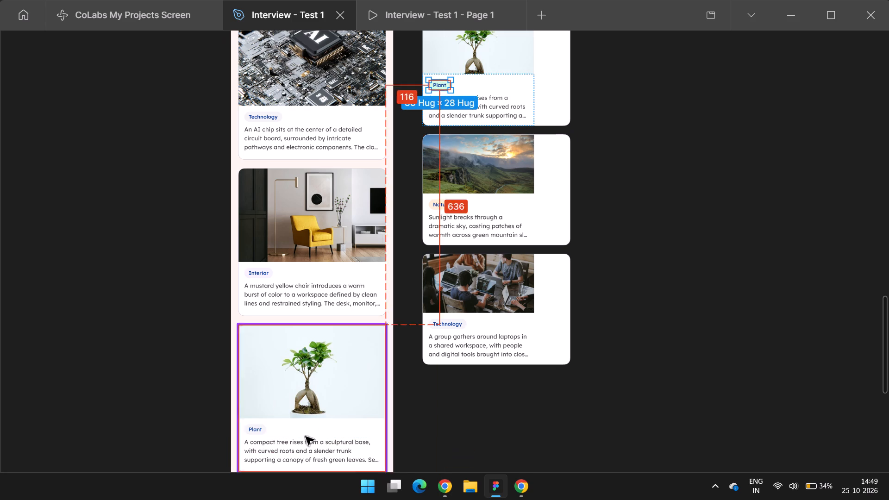
{"action": "left_click", "coordinate": [266, 430], "text": "ctrl"}
{"action": "key", "text": "ctrl+v"}
{"action": "left_click", "coordinate": [486, 412], "text": "ctrl"}
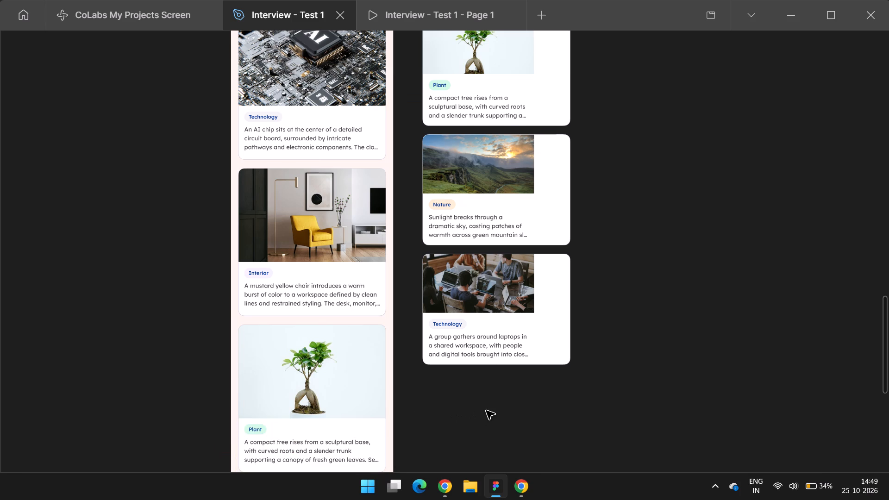
Move the mountain landscape and laptop group cards out of Frame 9, placing them beside their matching cards in the iPhone frame.
{"action": "scroll", "coordinate": [486, 411], "scroll_direction": "down", "scroll_amount": 3}
{"action": "scroll", "coordinate": [473, 374], "scroll_direction": "down", "scroll_amount": 1, "text": "ctrl"}
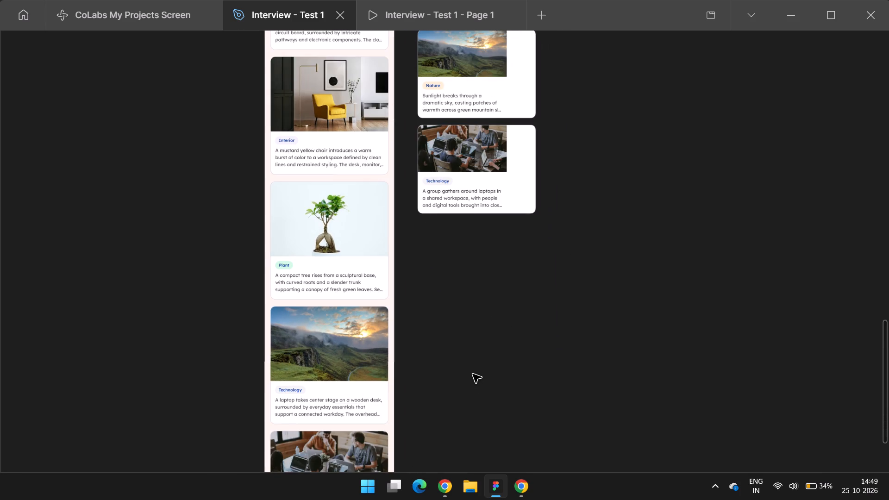
{"action": "left_click_drag", "start_coordinate": [471, 99], "coordinate": [482, 355]}
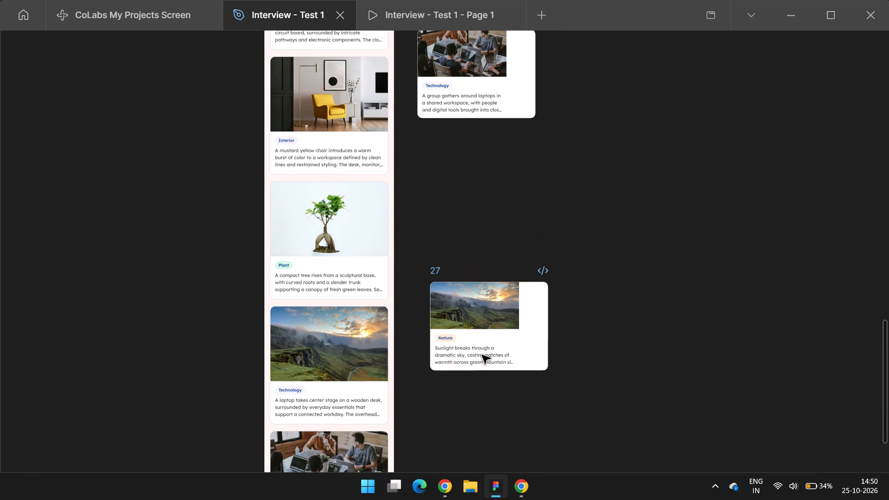
{"action": "left_click_drag", "start_coordinate": [482, 355], "coordinate": [479, 363]}
{"action": "left_click", "coordinate": [468, 101]}
{"action": "left_click_drag", "start_coordinate": [482, 90], "coordinate": [492, 473]}
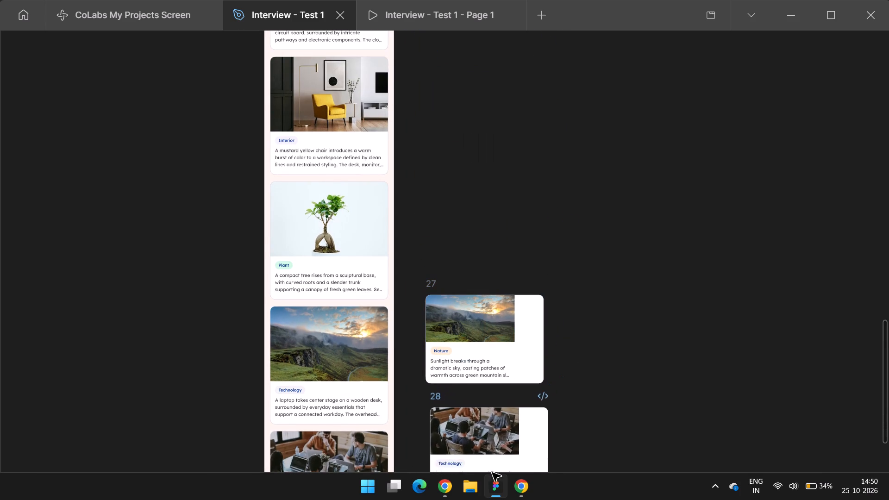
{"action": "left_click_drag", "start_coordinate": [492, 473], "coordinate": [482, 481]}
{"action": "scroll", "coordinate": [482, 412], "scroll_direction": "down", "scroll_amount": 1}
{"action": "scroll", "coordinate": [394, 262], "scroll_direction": "up", "scroll_amount": 2, "text": "ctrl"}
{"action": "left_click_drag", "start_coordinate": [482, 410], "coordinate": [478, 272]}
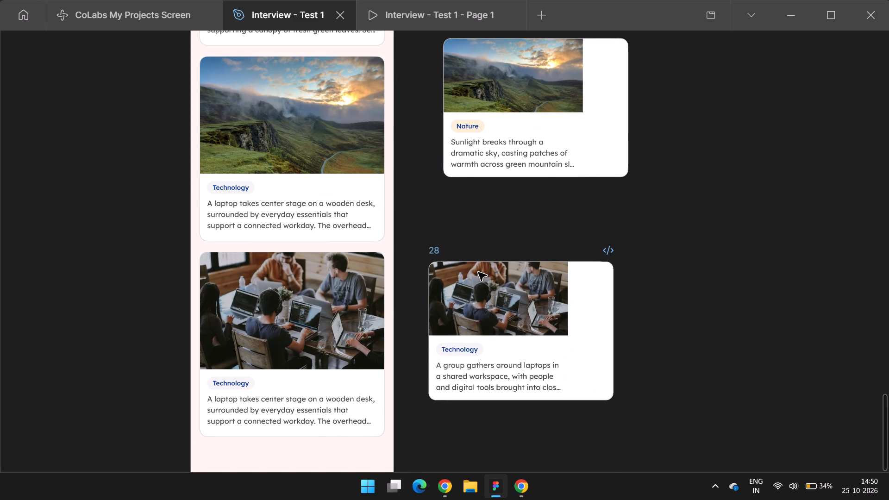
{"action": "left_click_drag", "start_coordinate": [478, 272], "coordinate": [479, 272]}
Replace the mountain landscape card's description in the iPhone frame with the "Sunlight breaks through a dramatic sky" text from card 27.
{"action": "double_click", "coordinate": [489, 157], "text": "ctrl"}
{"action": "key", "text": "ctrl+c"}
{"action": "left_click", "coordinate": [270, 208], "text": "ctrl"}
{"action": "key", "text": "ctrl+a"}
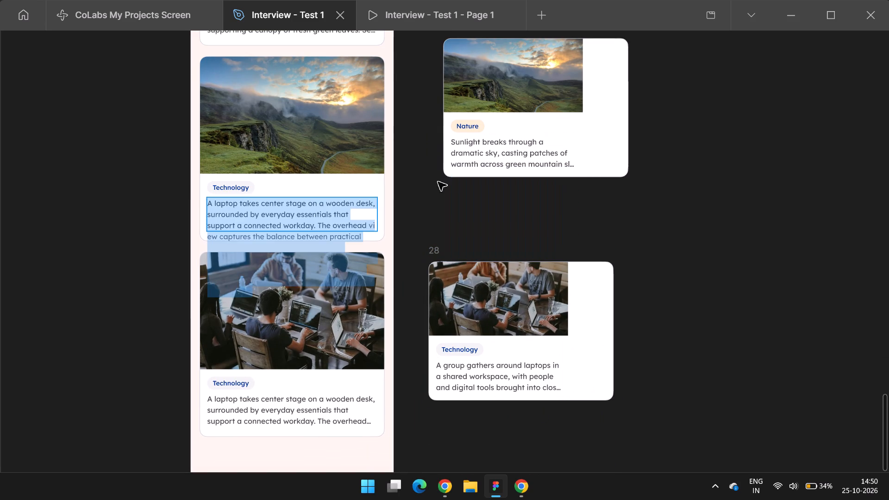
{"action": "key", "text": "ctrl+shift+v"}
Replace the mountain landscape card's tag text in the iPhone frame with "Nature", copied from card 27.
{"action": "left_click", "coordinate": [472, 128], "text": "ctrl"}
{"action": "key", "text": "ctrl+a"}
{"action": "key", "text": "ctrl+c"}
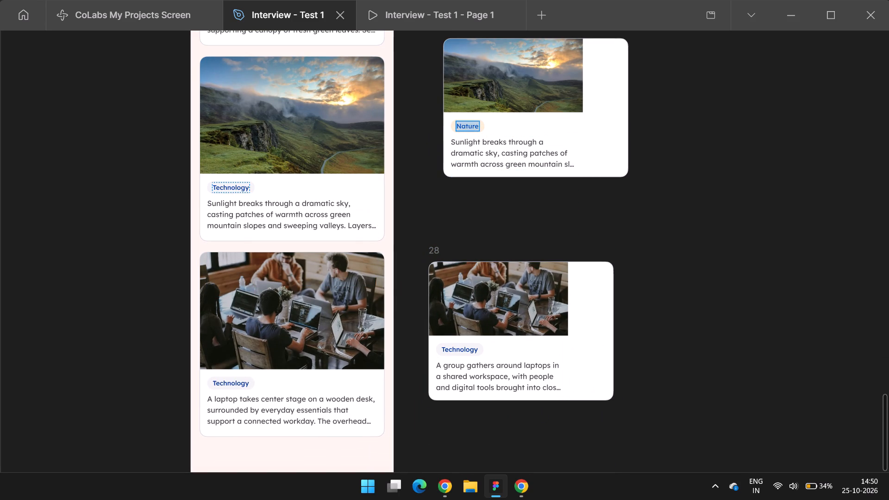
{"action": "left_click", "coordinate": [232, 190], "text": "ctrl"}
{"action": "key", "text": "ctrl+a"}
{"action": "key", "text": "ctrl+v"}
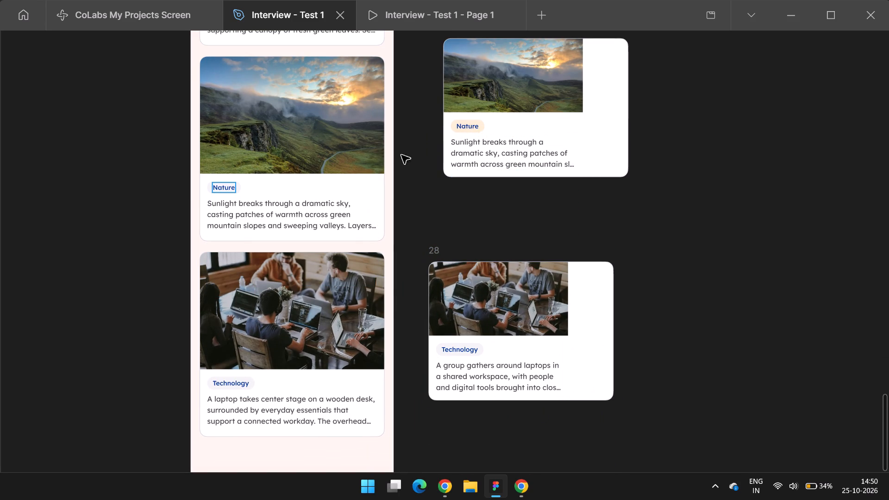
Copy the Nature tag's properties from card 27 onto the mountain landscape card's tag in the iPhone frame.
{"action": "double_click", "coordinate": [484, 128], "text": "ctrl"}
{"action": "key", "text": "ctrl+alt+c"}
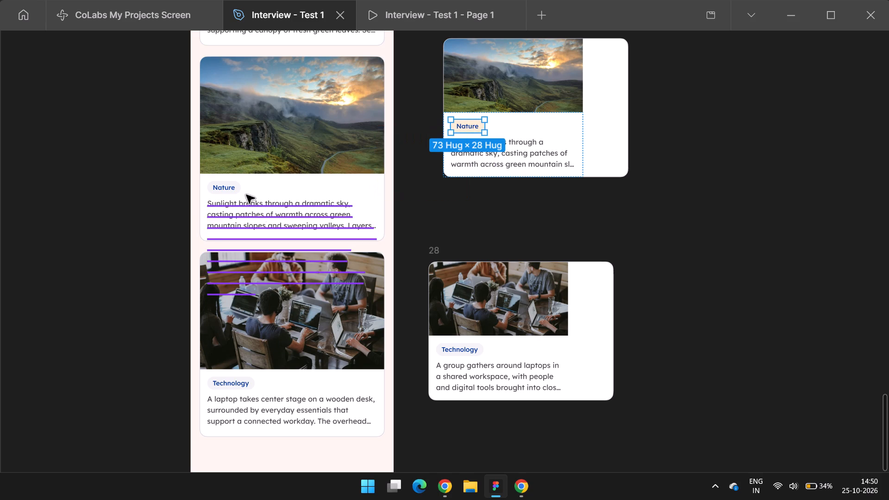
{"action": "left_click", "coordinate": [239, 186], "text": "ctrl"}
{"action": "key", "text": "ctrl+v"}
{"action": "left_click", "coordinate": [398, 201], "text": "ctrl"}
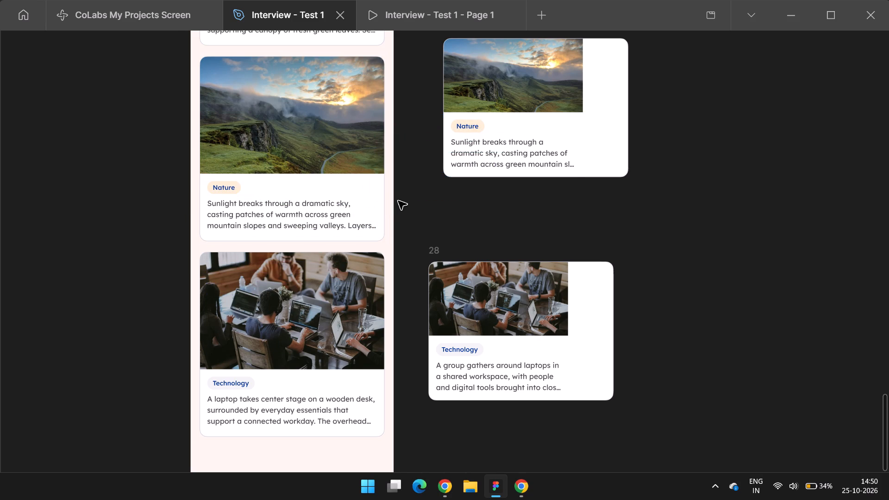
Replace the laptop group card's description in the iPhone frame with the "A group gathers around laptops" text from card 28.
{"action": "scroll", "coordinate": [398, 201], "scroll_direction": "down", "scroll_amount": 1}
{"action": "scroll", "coordinate": [399, 201], "scroll_direction": "up", "scroll_amount": 1}
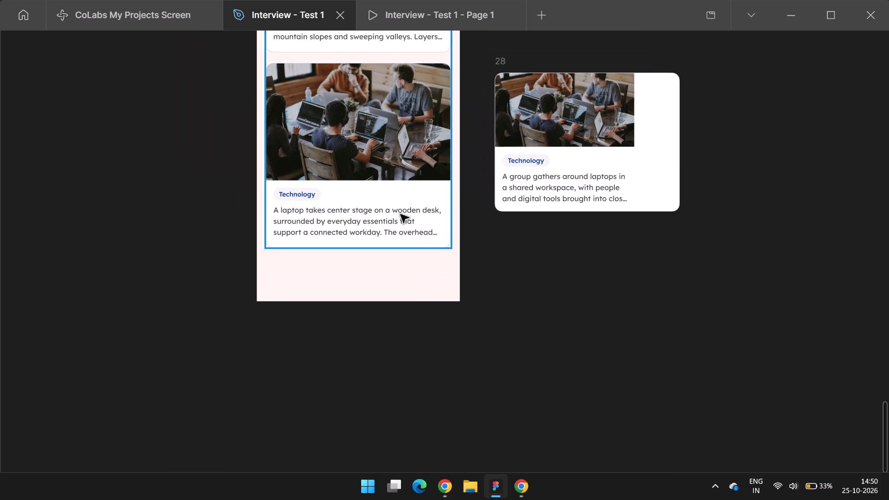
{"action": "double_click", "coordinate": [545, 170], "text": "ctrl"}
{"action": "key", "text": "ctrl+z"}
{"action": "double_click", "coordinate": [539, 175], "text": "ctrl"}
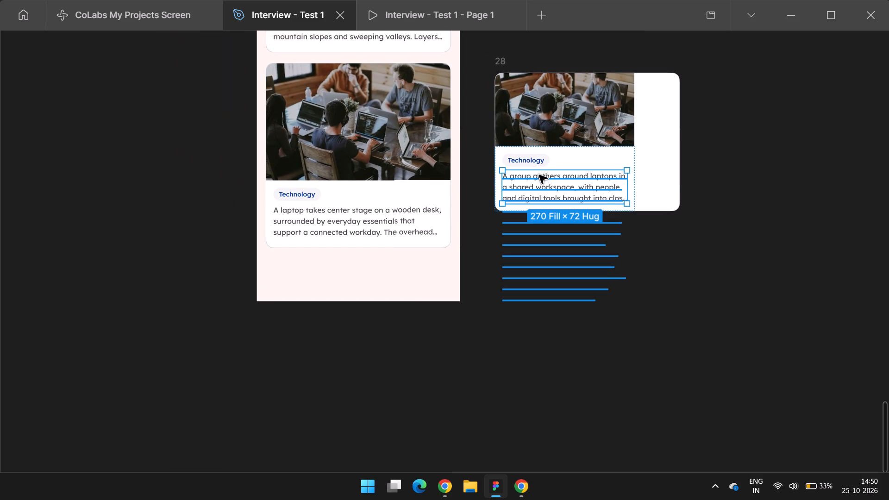
{"action": "key", "text": "ctrl+c"}
{"action": "left_click", "coordinate": [369, 208], "text": "ctrl"}
{"action": "key", "text": "ctrl+a"}
{"action": "key", "text": "ctrl+shift+v"}
{"action": "double_click", "coordinate": [552, 256], "text": "ctrl"}
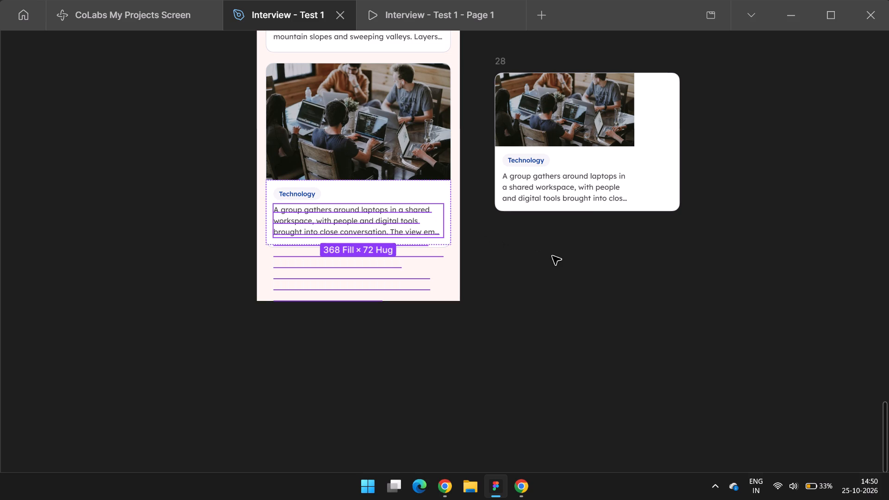
{"action": "left_click", "coordinate": [547, 284], "text": "ctrl"}
Delete the two loose reference cards, 27 and 28, beside the iPhone frame.
{"action": "scroll", "coordinate": [553, 287], "scroll_direction": "down", "scroll_amount": 7, "text": "ctrl"}
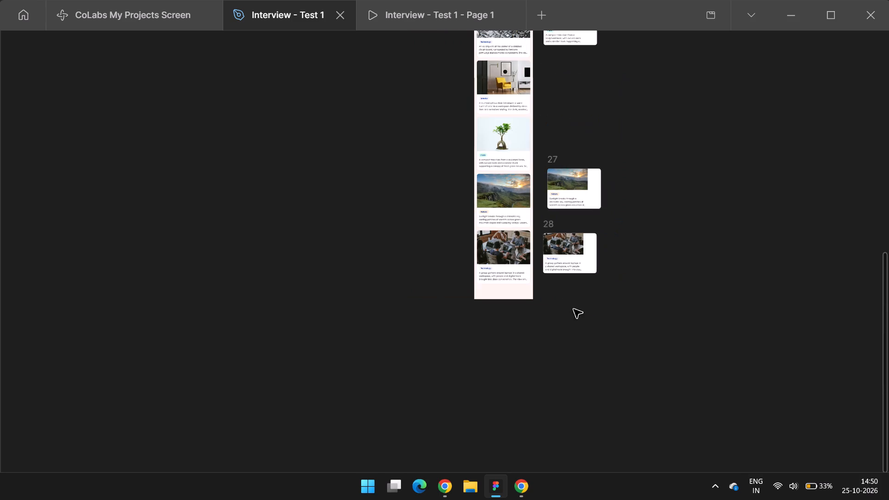
{"action": "left_click_drag", "start_coordinate": [602, 309], "coordinate": [542, 153]}
{"action": "key", "text": "Delete"}
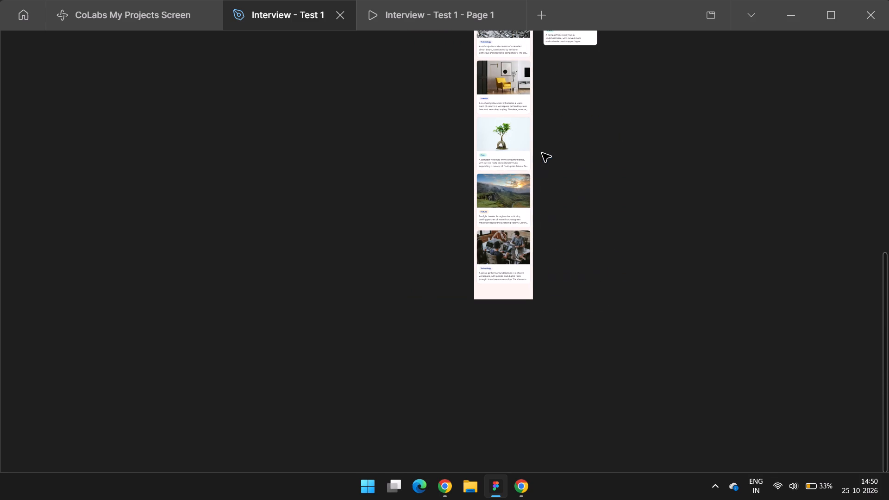
Delete Frame 9 with the remaining reference cards next to the iPhone frame.
{"action": "scroll", "coordinate": [543, 166], "scroll_direction": "up", "scroll_amount": 4}
{"action": "scroll", "coordinate": [592, 190], "scroll_direction": "down", "scroll_amount": 2}
{"action": "scroll", "coordinate": [592, 190], "scroll_direction": "up", "scroll_amount": 5}
{"action": "right_click", "coordinate": [592, 190]}
{"action": "left_click", "coordinate": [548, 177]}
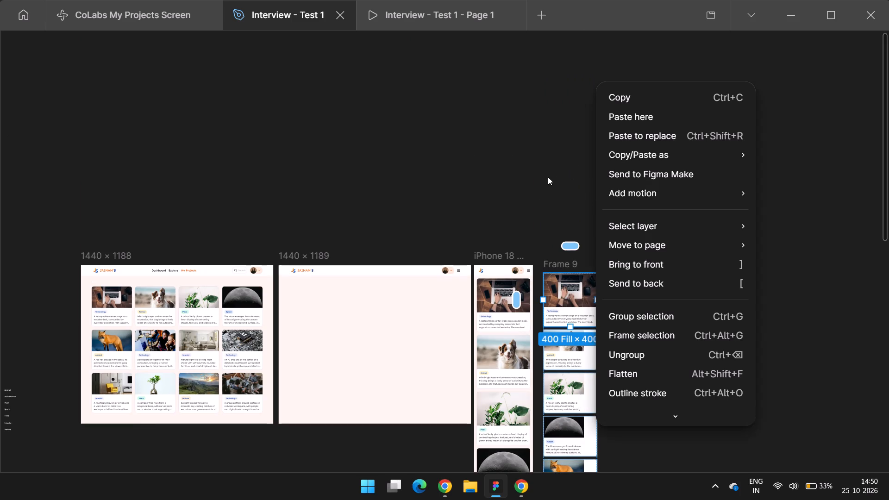
{"action": "left_click", "coordinate": [552, 263]}
{"action": "key", "text": "Delete"}
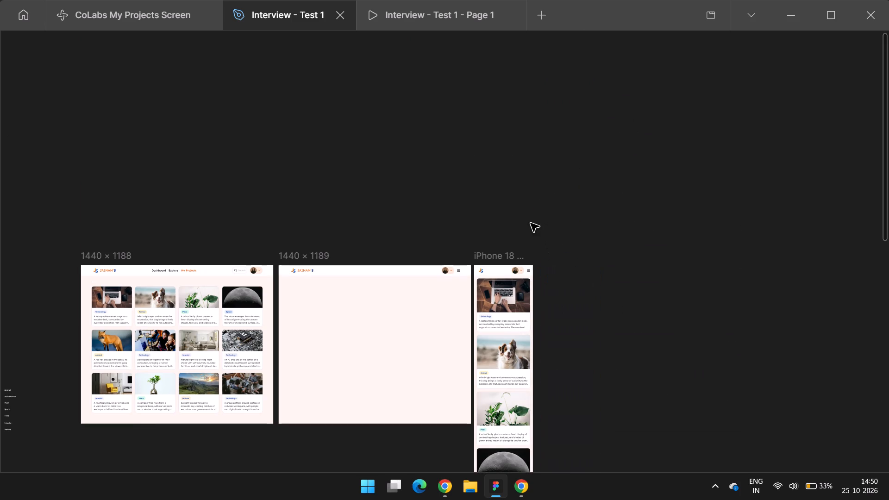
Review all the cards in the iPhone 18 Pro Max frame, checking their images, tags and descriptions.
{"action": "scroll", "coordinate": [512, 344], "scroll_direction": "up", "scroll_amount": 6, "text": "ctrl"}
{"action": "scroll", "coordinate": [515, 324], "scroll_direction": "down", "scroll_amount": 5}
{"action": "scroll", "coordinate": [515, 323], "scroll_direction": "up", "scroll_amount": 1}
{"action": "scroll", "coordinate": [515, 323], "scroll_direction": "down", "scroll_amount": 6}
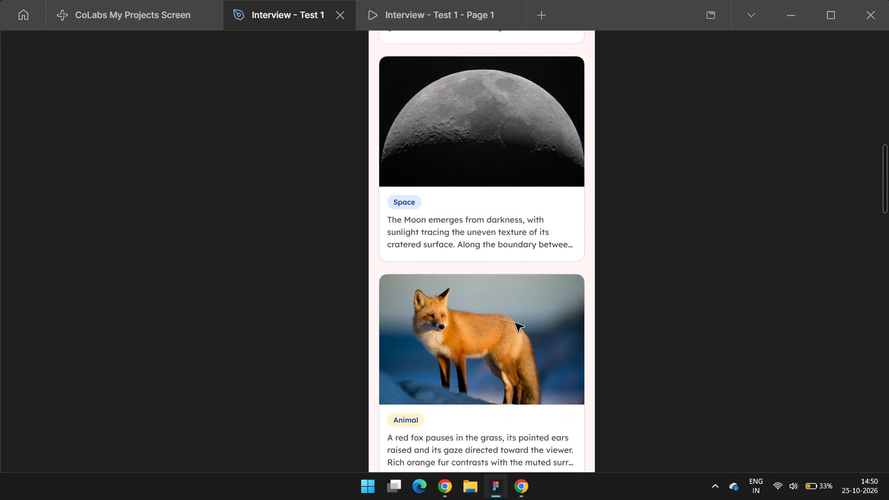
{"action": "scroll", "coordinate": [515, 323], "scroll_direction": "down", "scroll_amount": 5}
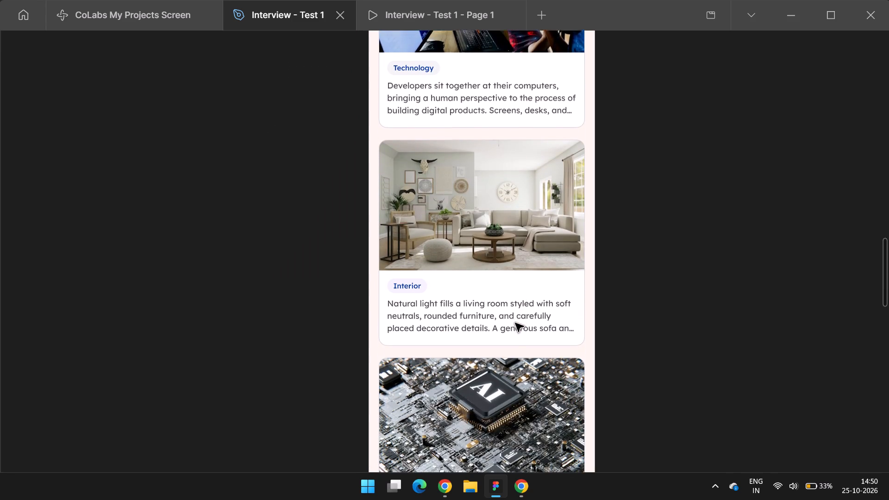
{"action": "scroll", "coordinate": [515, 323], "scroll_direction": "down", "scroll_amount": 6}
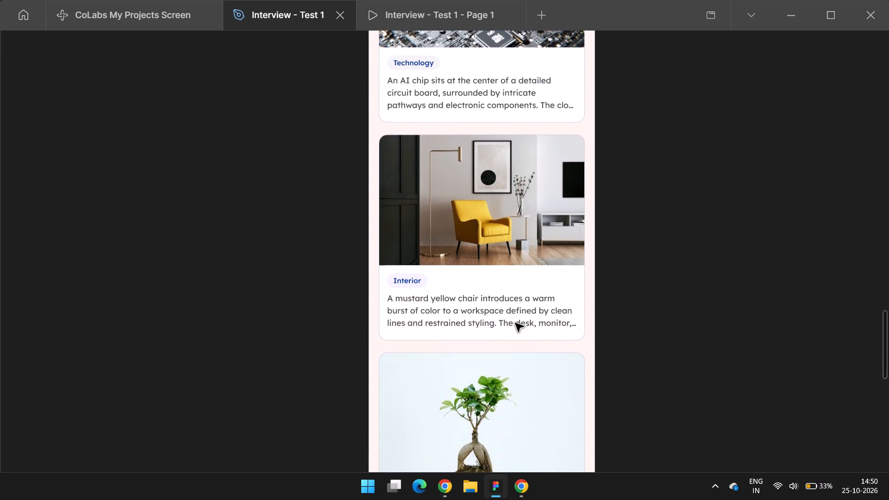
{"action": "scroll", "coordinate": [515, 323], "scroll_direction": "down", "scroll_amount": 6}
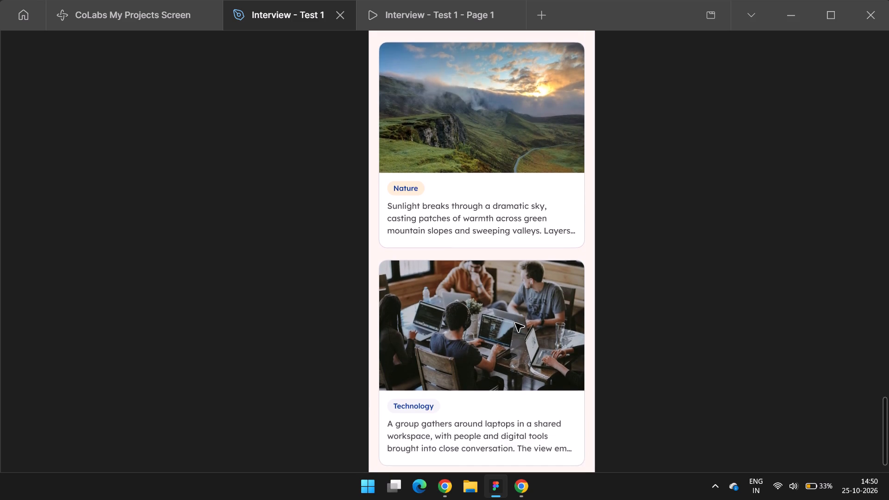
{"action": "scroll", "coordinate": [515, 323], "scroll_direction": "up", "scroll_amount": 9}
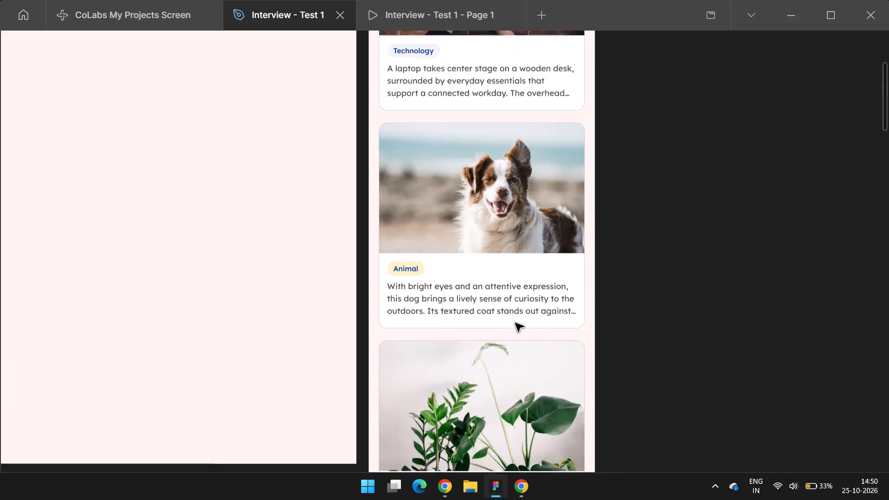
{"action": "scroll", "coordinate": [515, 323], "scroll_direction": "up", "scroll_amount": 2}
{"action": "scroll", "coordinate": [515, 323], "scroll_direction": "down", "scroll_amount": 2}
{"action": "scroll", "coordinate": [478, 299], "scroll_direction": "down", "scroll_amount": 6, "text": "ctrl"}
{"action": "scroll", "coordinate": [478, 299], "scroll_direction": "down", "scroll_amount": 2}
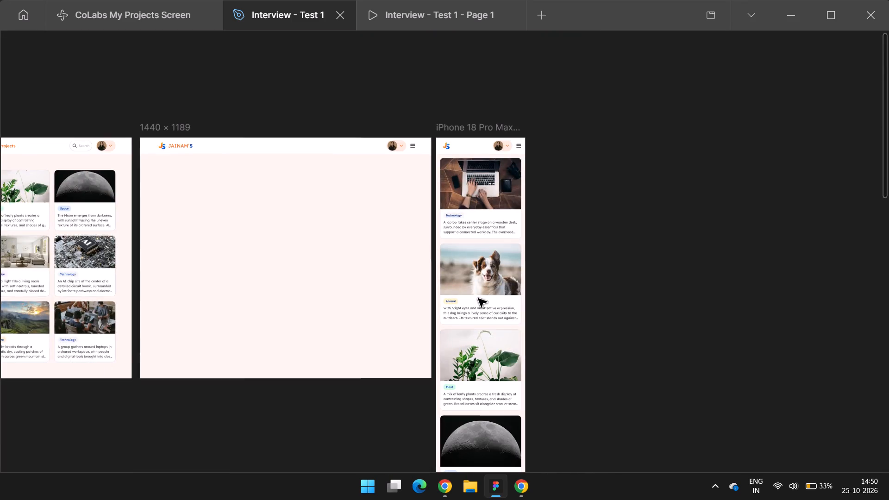
Delete the 1440 × 1189 frame that has a header but no project cards.
{"action": "scroll", "coordinate": [461, 185], "scroll_direction": "down", "scroll_amount": 5, "text": "ctrl"}
{"action": "left_click", "coordinate": [376, 162]}
{"action": "scroll", "coordinate": [371, 194], "scroll_direction": "up", "scroll_amount": 3, "text": "ctrl"}
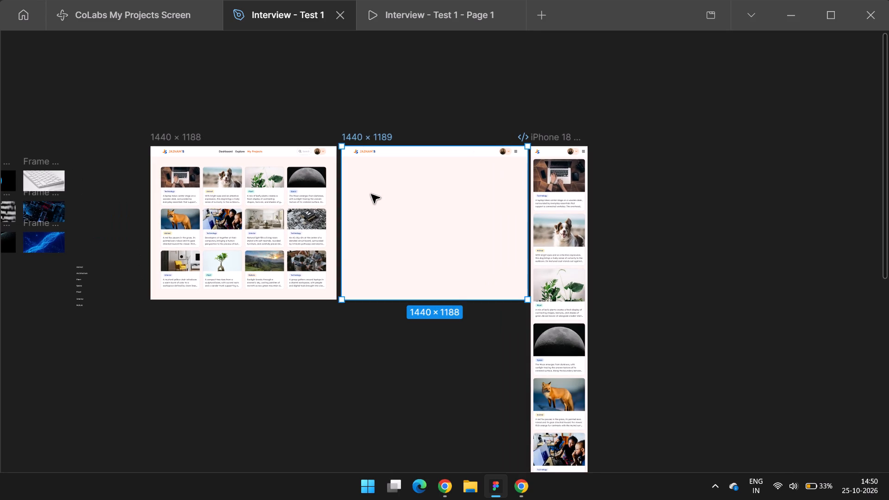
{"action": "key", "text": "Delete"}
Move the iPhone 18 Pro Max frame directly beside the 1440 × 1188 desktop frame, keeping their tops aligned.
{"action": "left_click_drag", "start_coordinate": [559, 139], "coordinate": [431, 141]}
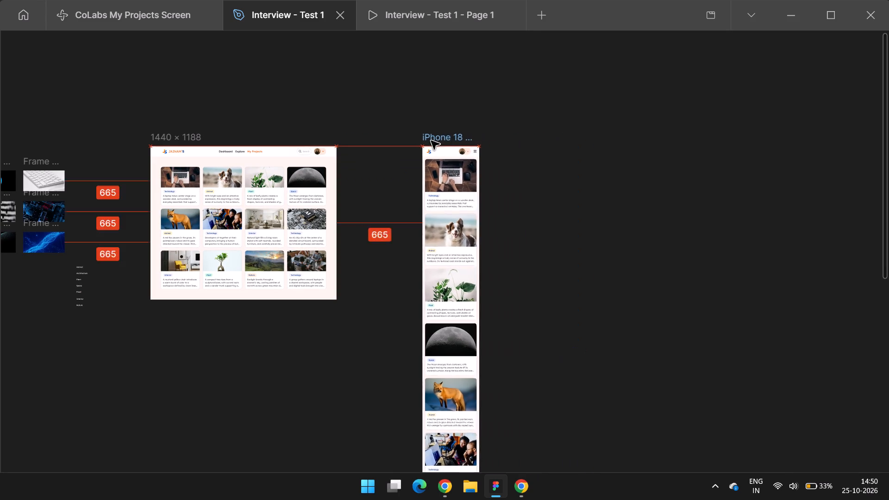
{"action": "left_click_drag", "start_coordinate": [431, 141], "coordinate": [376, 139]}
{"action": "left_click", "coordinate": [315, 128]}
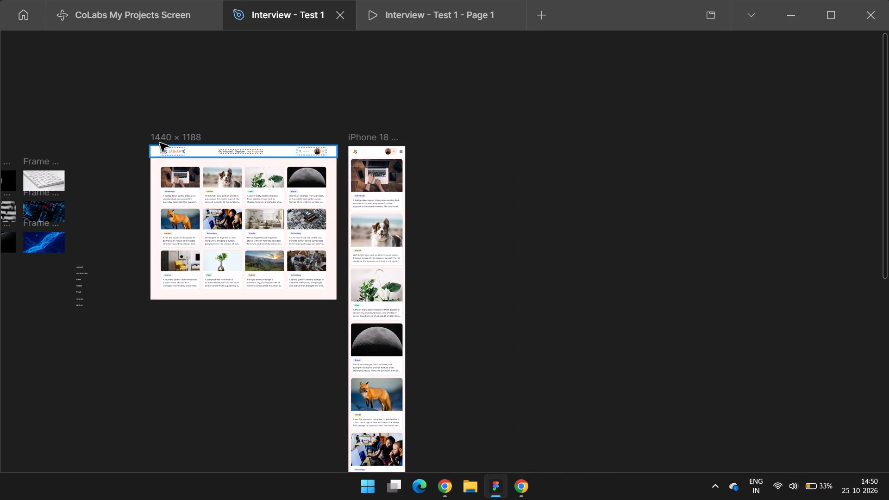
Rename the 1440 × 1188 frame as Desktop.
{"action": "double_click", "coordinate": [192, 136]}
{"action": "left_click", "coordinate": [225, 130]}
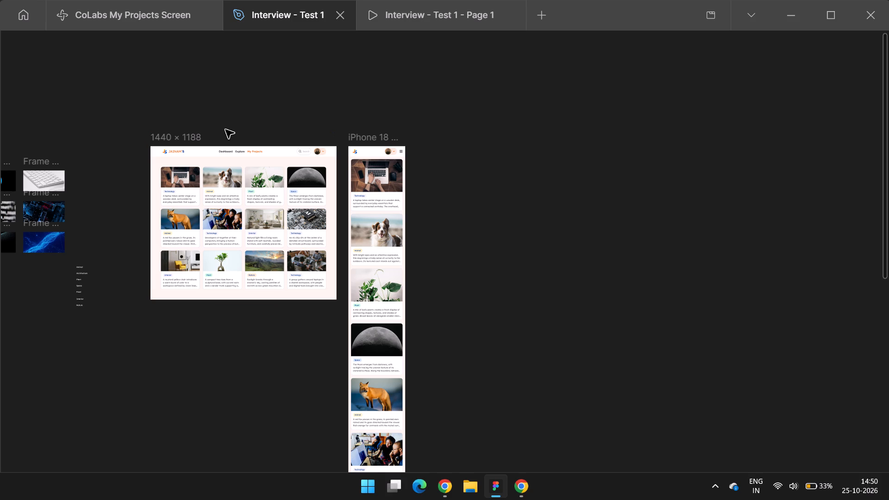
{"action": "double_click", "coordinate": [188, 136]}
{"action": "type", "text": "Desktip"}
{"action": "key", "text": "BackSpace"}
{"action": "key", "text": "BackSpace"}
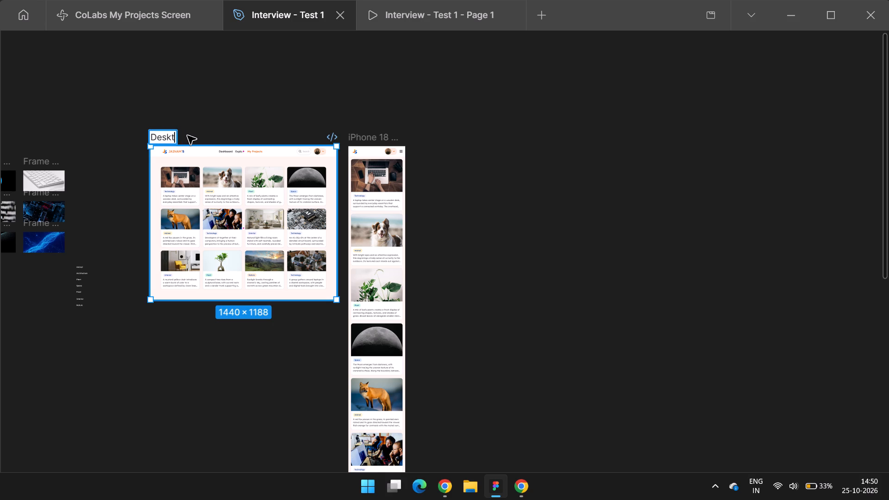
{"action": "type", "text": "op"}
{"action": "key", "text": "Return"}
{"action": "left_click", "coordinate": [237, 103]}
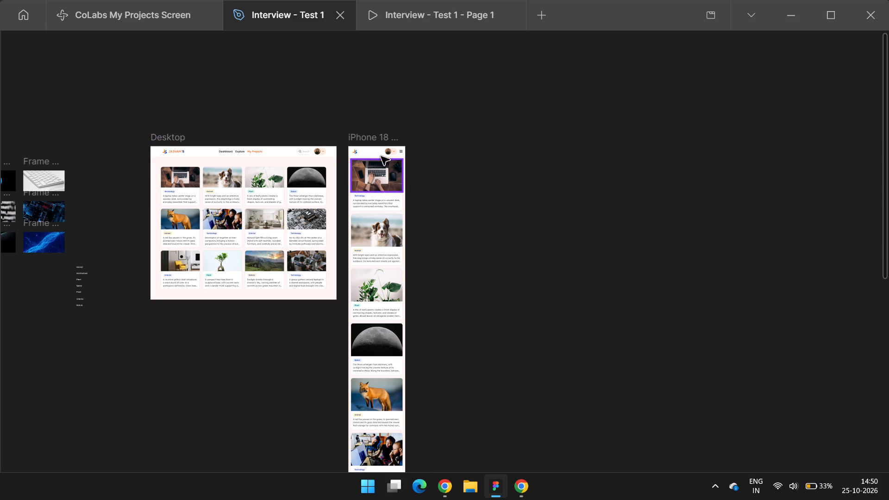
Restore the hidden interface, find the Breakpoints plugin by searching for "break", and run it.
{"action": "scroll", "coordinate": [383, 156], "scroll_direction": "up", "scroll_amount": 2, "text": "ctrl"}
{"action": "scroll", "coordinate": [370, 173], "scroll_direction": "down", "scroll_amount": 2}
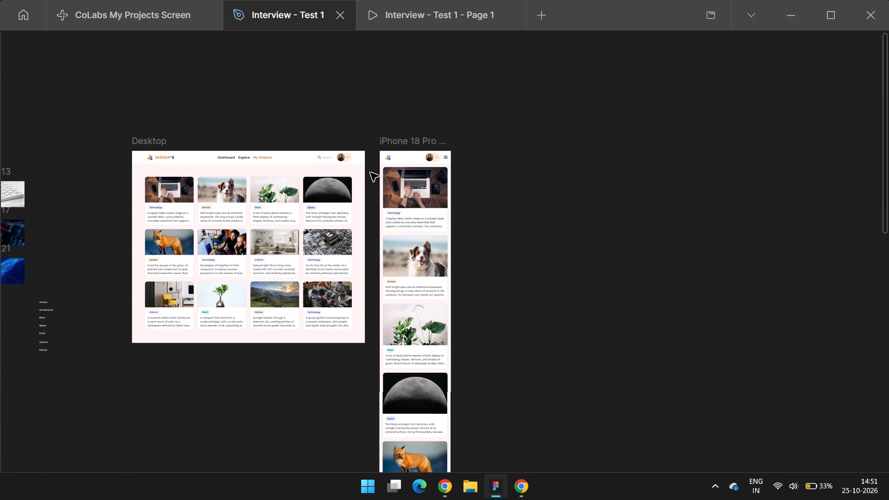
{"action": "scroll", "coordinate": [370, 173], "scroll_direction": "down", "scroll_amount": 1}
{"action": "scroll", "coordinate": [370, 173], "scroll_direction": "left", "scroll_amount": 1}
{"action": "left_click", "coordinate": [504, 172]}
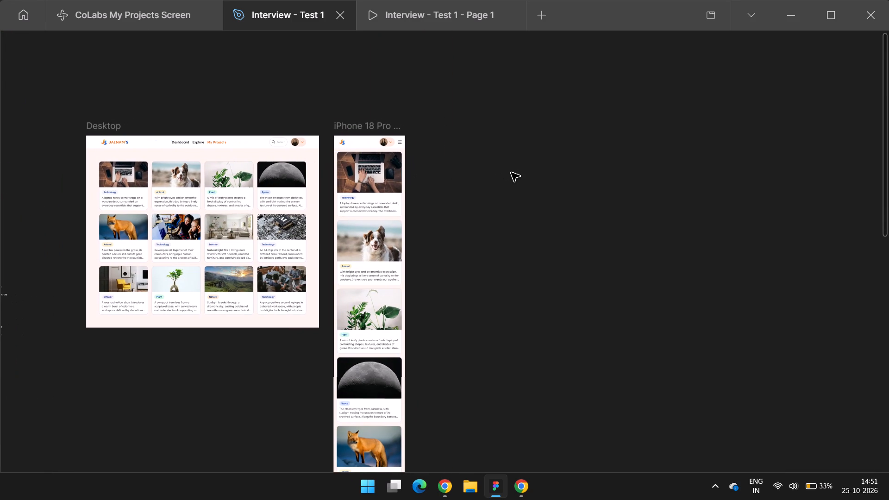
{"action": "key", "text": "ctrl+slash"}
{"action": "left_click", "coordinate": [501, 120]}
{"action": "key", "text": "ctrl+backslash"}
{"action": "scroll", "coordinate": [497, 122], "scroll_direction": "right", "scroll_amount": 1}
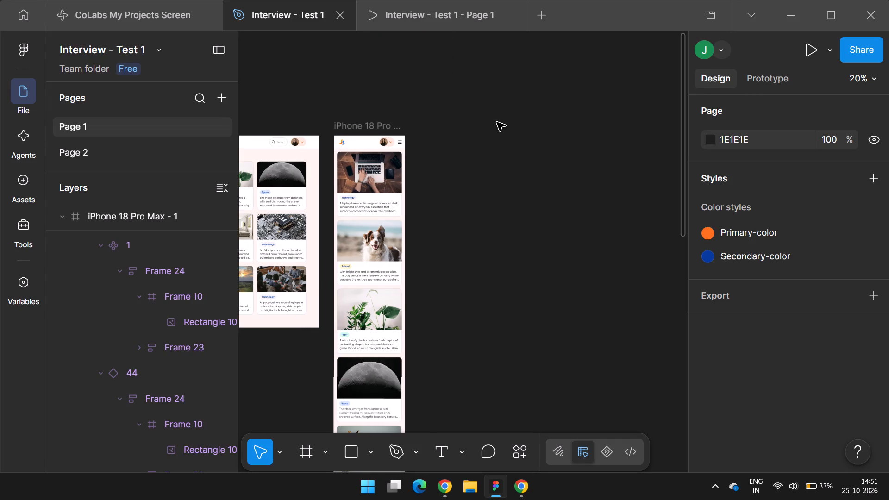
{"action": "scroll", "coordinate": [497, 122], "scroll_direction": "right", "scroll_amount": 1}
{"action": "left_click", "coordinate": [507, 446]}
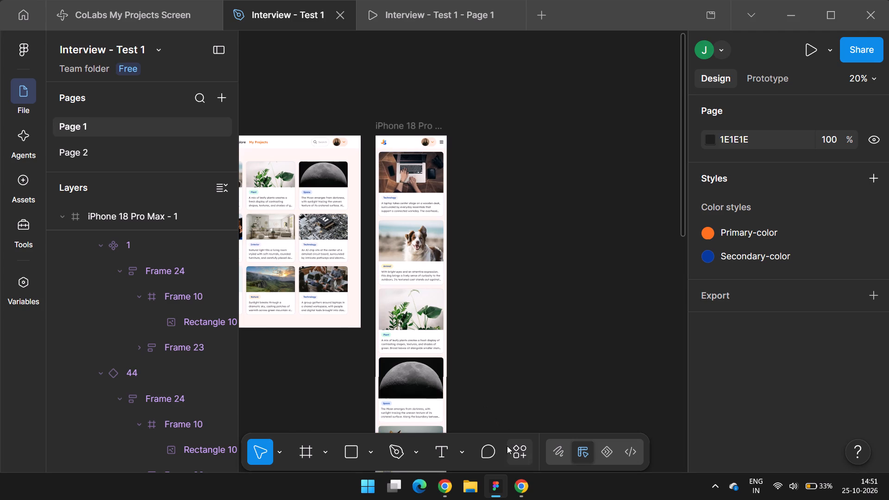
{"action": "type", "text": "break"}
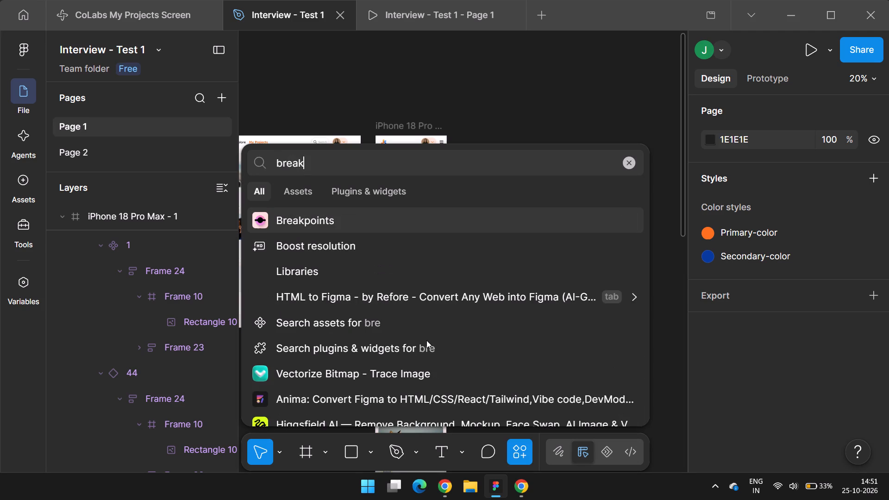
{"action": "key", "text": "Return"}
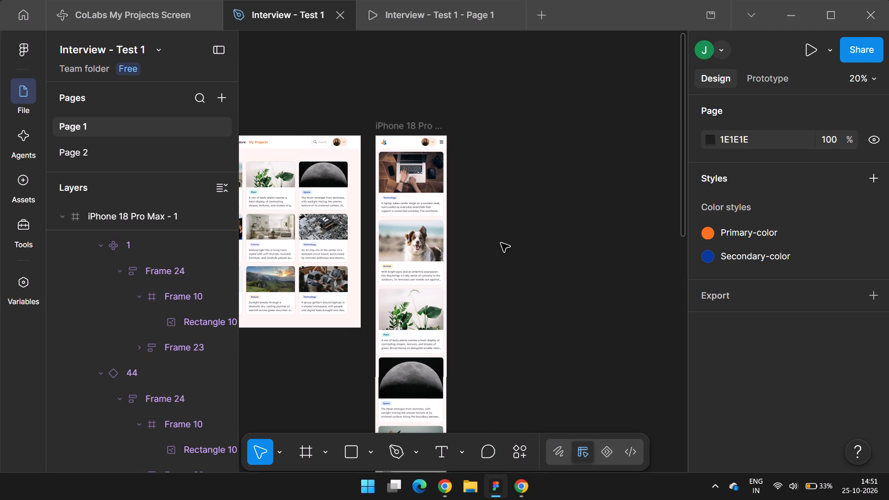
Start Breakpoints, create a blank responsive layout, and move the plugin window off the middle of the layout.
{"action": "scroll", "coordinate": [503, 254], "scroll_direction": "right", "scroll_amount": 1}
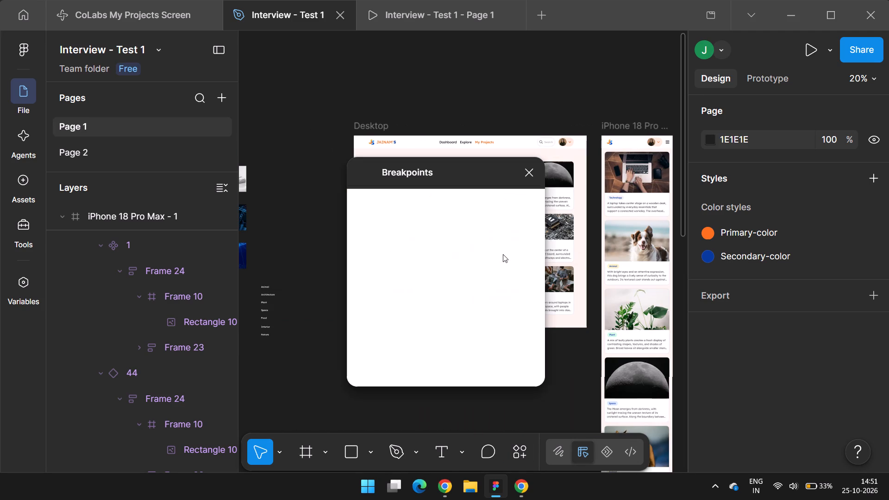
{"action": "scroll", "coordinate": [503, 254], "scroll_direction": "right", "scroll_amount": 1}
{"action": "left_click", "coordinate": [463, 349]}
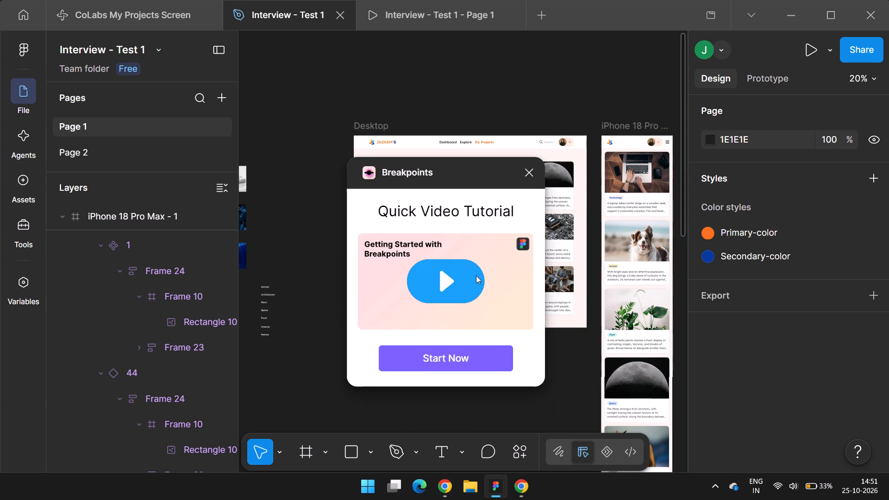
{"action": "left_click", "coordinate": [455, 371]}
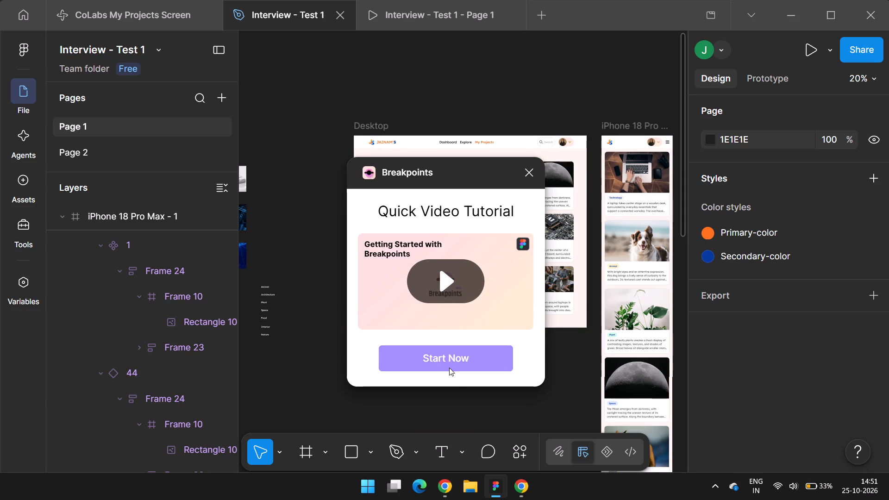
{"action": "left_click", "coordinate": [451, 363]}
{"action": "left_click", "coordinate": [463, 287]}
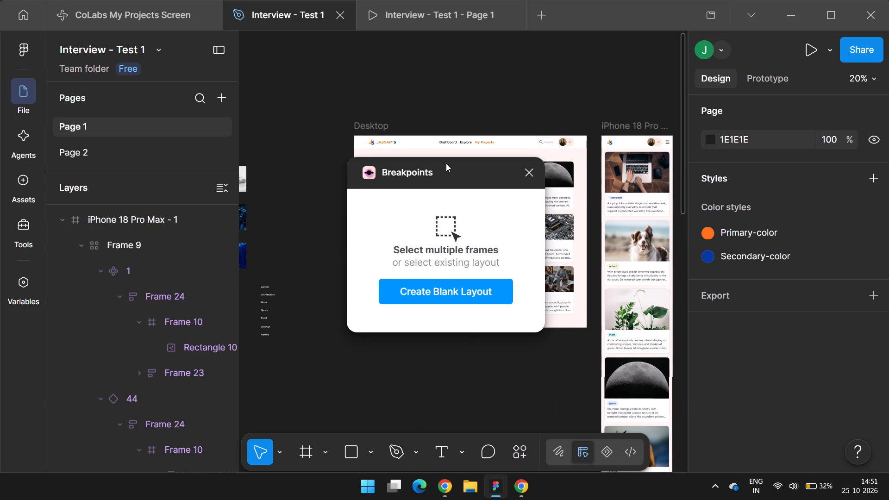
{"action": "left_click_drag", "start_coordinate": [448, 170], "coordinate": [567, 142]}
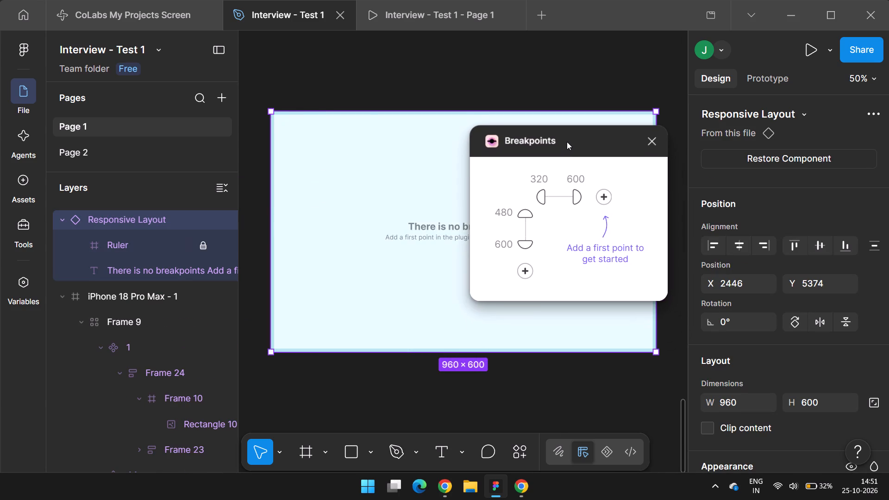
{"action": "left_click_drag", "start_coordinate": [567, 142], "coordinate": [578, 145]}
Add a first horizontal breakpoint at 600 to the blank responsive layout.
{"action": "scroll", "coordinate": [438, 190], "scroll_direction": "down", "scroll_amount": 2, "text": "ctrl"}
{"action": "scroll", "coordinate": [438, 190], "scroll_direction": "up", "scroll_amount": 1}
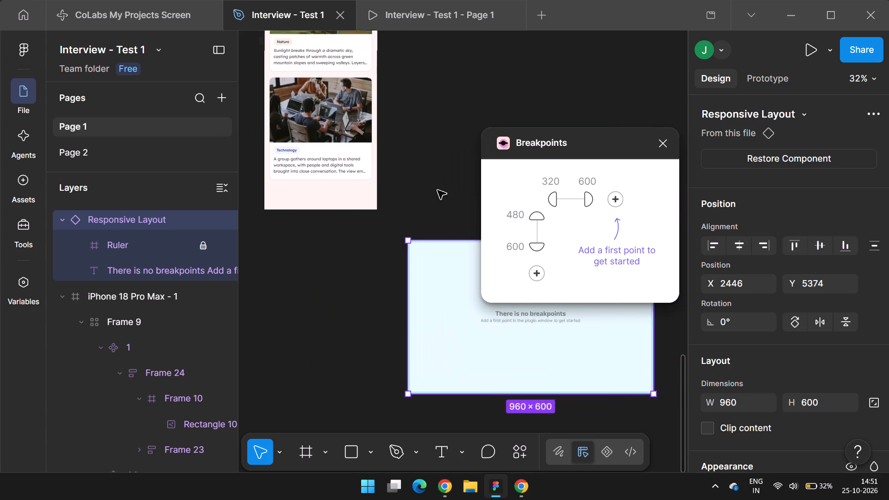
{"action": "scroll", "coordinate": [438, 190], "scroll_direction": "up", "scroll_amount": 1}
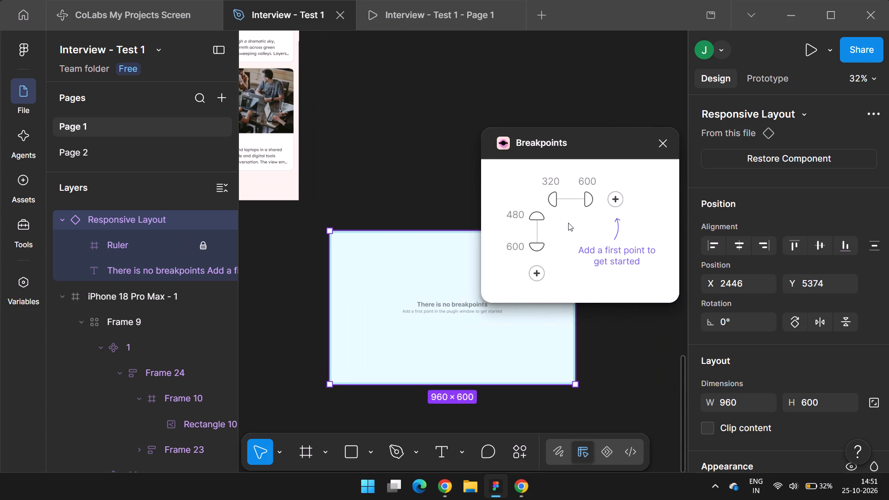
{"action": "scroll", "coordinate": [568, 223], "scroll_direction": "up", "scroll_amount": 1}
{"action": "left_click", "coordinate": [616, 197]}
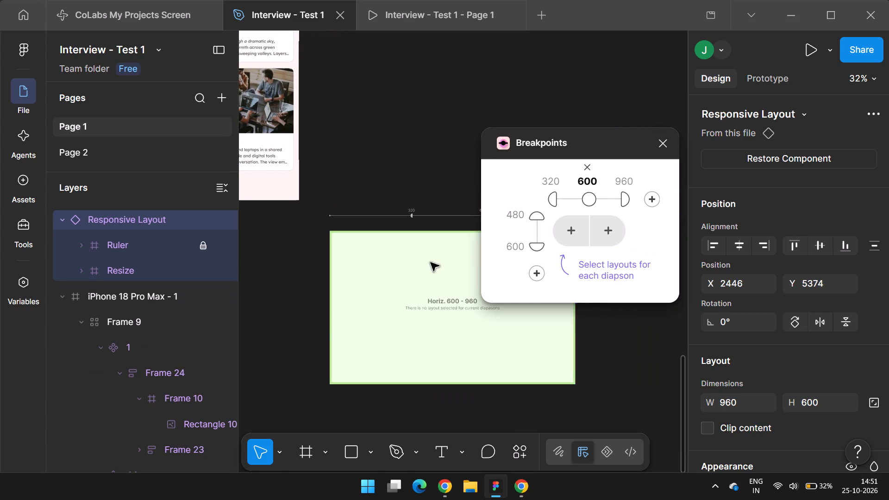
Examine the blank responsive layout and the lower cards of the iPhone 18 Pro Max frame.
{"action": "scroll", "coordinate": [407, 248], "scroll_direction": "down", "scroll_amount": 1}
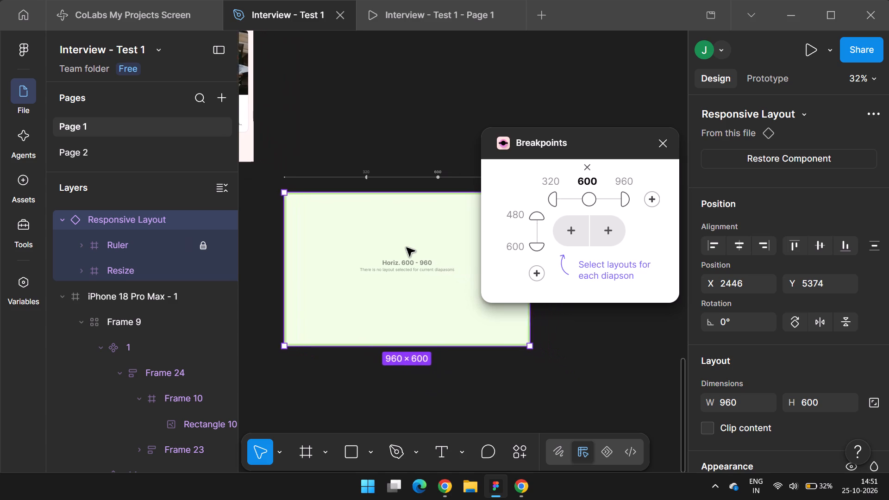
{"action": "scroll", "coordinate": [407, 248], "scroll_direction": "down", "scroll_amount": 1}
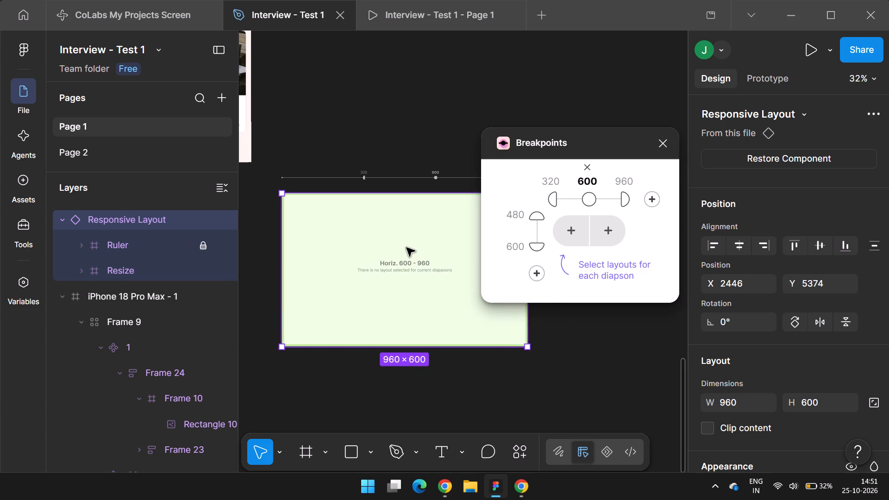
{"action": "scroll", "coordinate": [407, 248], "scroll_direction": "down", "scroll_amount": 1}
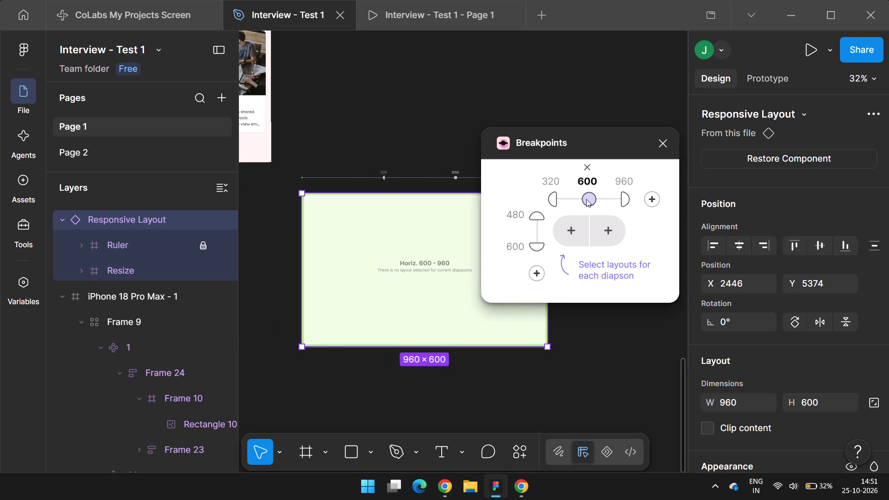
{"action": "scroll", "coordinate": [481, 146], "scroll_direction": "down", "scroll_amount": 1, "text": "ctrl"}
{"action": "scroll", "coordinate": [448, 203], "scroll_direction": "right", "scroll_amount": 2}
{"action": "scroll", "coordinate": [448, 203], "scroll_direction": "up", "scroll_amount": 1}
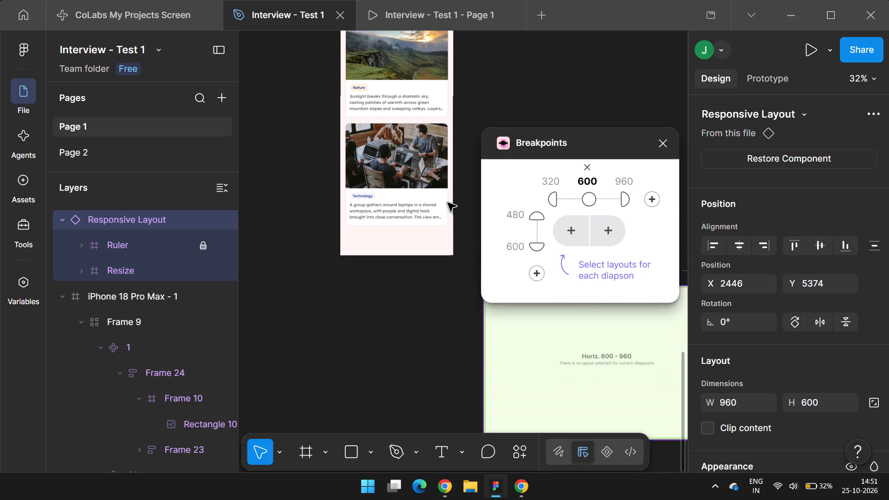
{"action": "scroll", "coordinate": [448, 203], "scroll_direction": "up", "scroll_amount": 3}
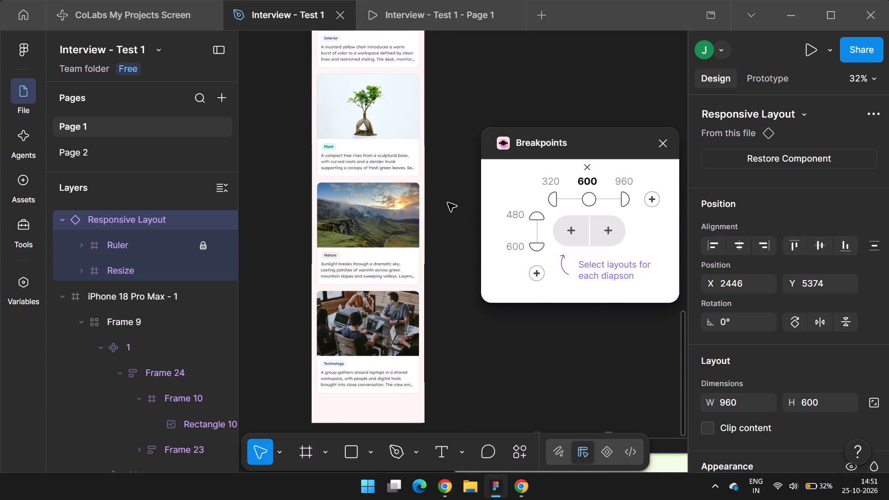
{"action": "scroll", "coordinate": [448, 203], "scroll_direction": "up", "scroll_amount": 1}
{"action": "scroll", "coordinate": [448, 203], "scroll_direction": "down", "scroll_amount": 1}
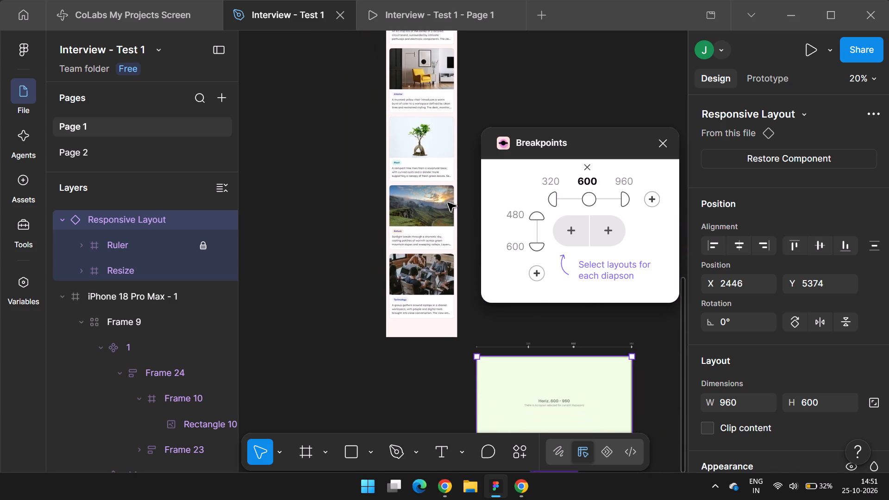
{"action": "scroll", "coordinate": [448, 203], "scroll_direction": "down", "scroll_amount": 1}
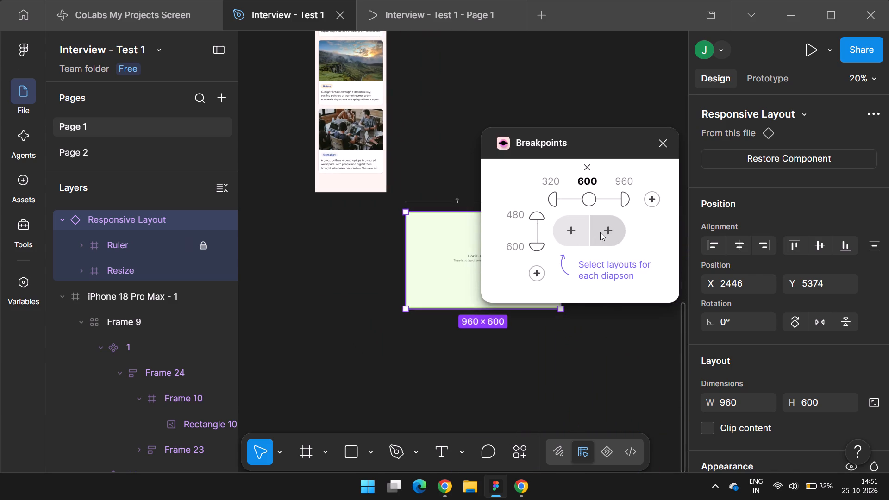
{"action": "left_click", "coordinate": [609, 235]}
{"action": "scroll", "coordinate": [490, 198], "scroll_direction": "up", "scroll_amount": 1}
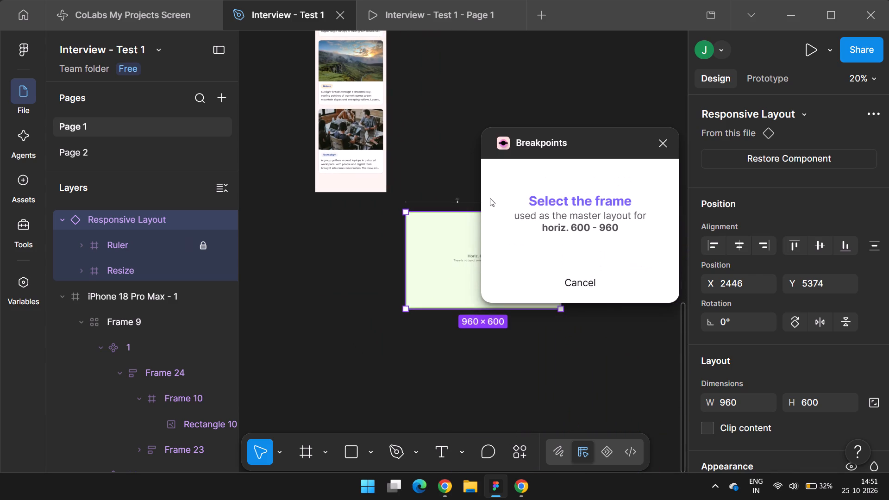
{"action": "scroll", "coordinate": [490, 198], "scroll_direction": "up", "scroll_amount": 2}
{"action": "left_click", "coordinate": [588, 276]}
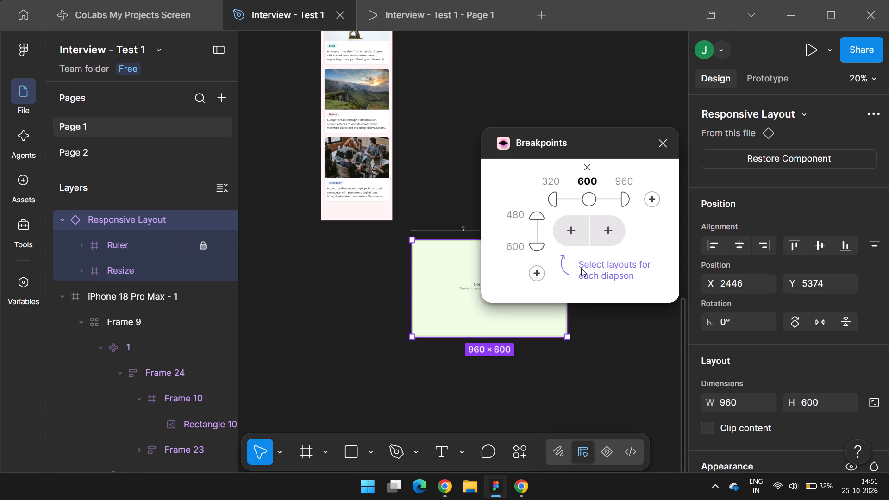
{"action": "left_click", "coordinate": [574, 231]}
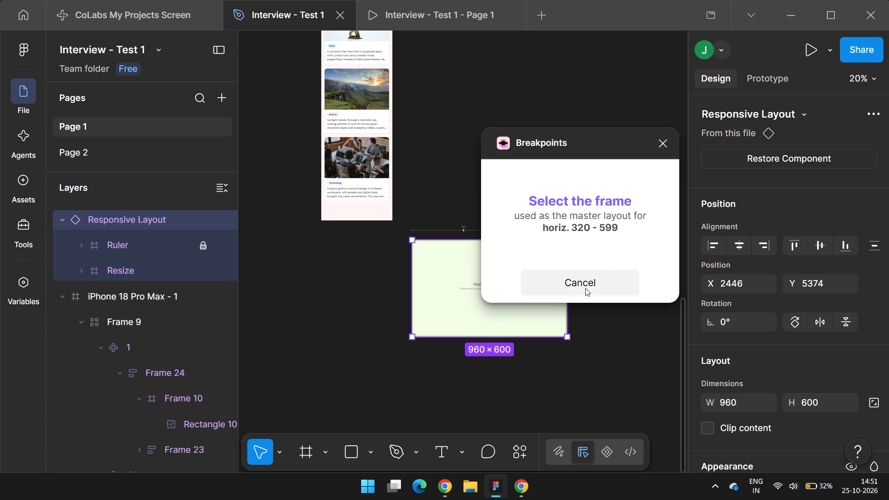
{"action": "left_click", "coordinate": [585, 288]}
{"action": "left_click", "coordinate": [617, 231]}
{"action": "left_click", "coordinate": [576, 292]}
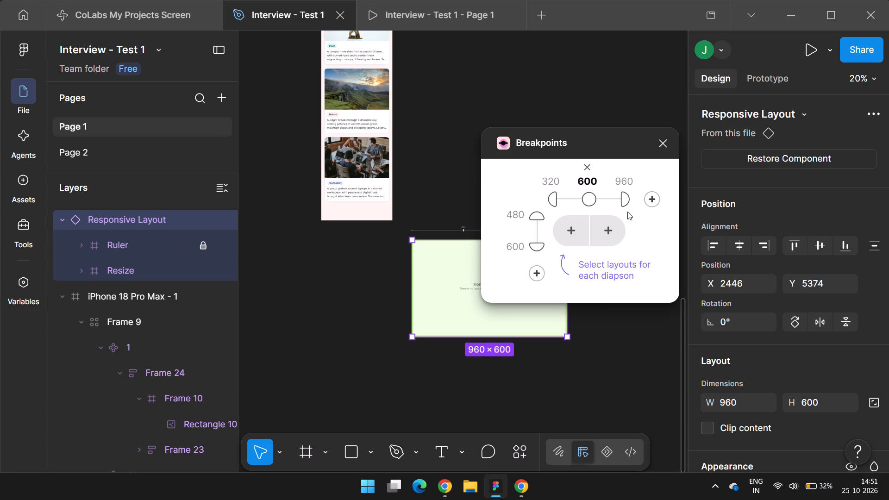
Set the responsive layout's middle horizontal breakpoint to 440.
{"action": "scroll", "coordinate": [438, 221], "scroll_direction": "up", "scroll_amount": 4}
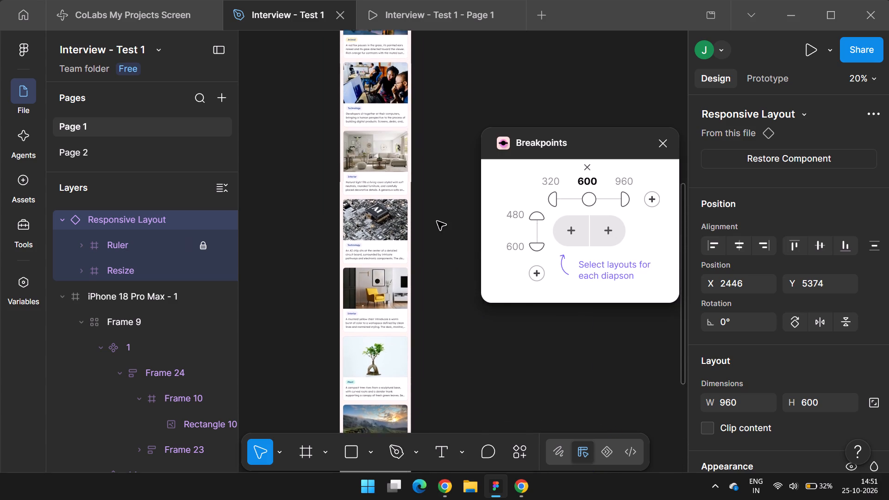
{"action": "scroll", "coordinate": [437, 221], "scroll_direction": "up", "scroll_amount": 4}
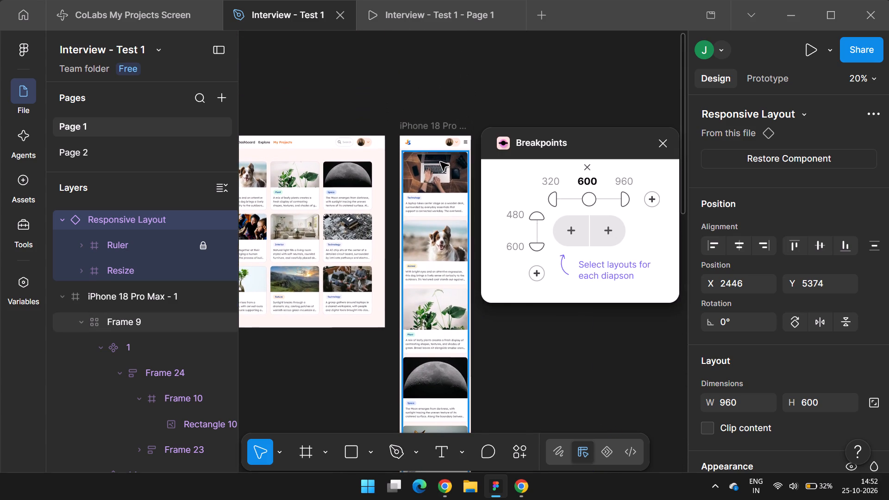
{"action": "left_click_drag", "start_coordinate": [588, 198], "coordinate": [568, 211]}
{"action": "left_click", "coordinate": [579, 202]}
{"action": "double_click", "coordinate": [588, 184]}
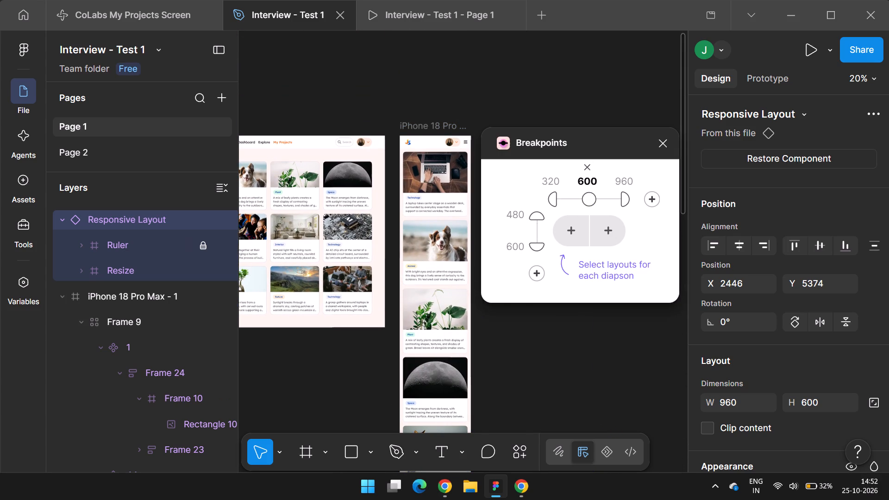
{"action": "left_click", "coordinate": [587, 196]}
{"action": "double_click", "coordinate": [584, 182]}
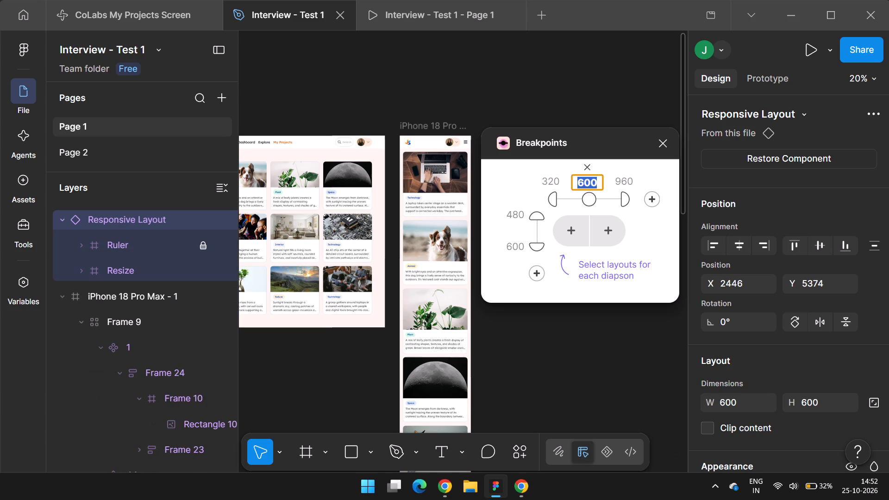
{"action": "type", "text": "440"}
{"action": "key", "text": "Return"}
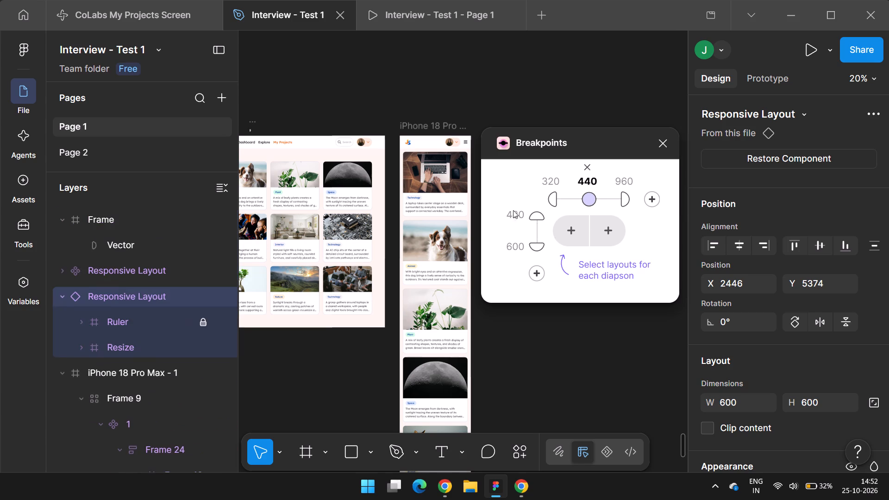
{"action": "scroll", "coordinate": [417, 114], "scroll_direction": "down", "scroll_amount": 3, "text": "ctrl"}
{"action": "scroll", "coordinate": [417, 114], "scroll_direction": "up", "scroll_amount": 2, "text": "ctrl"}
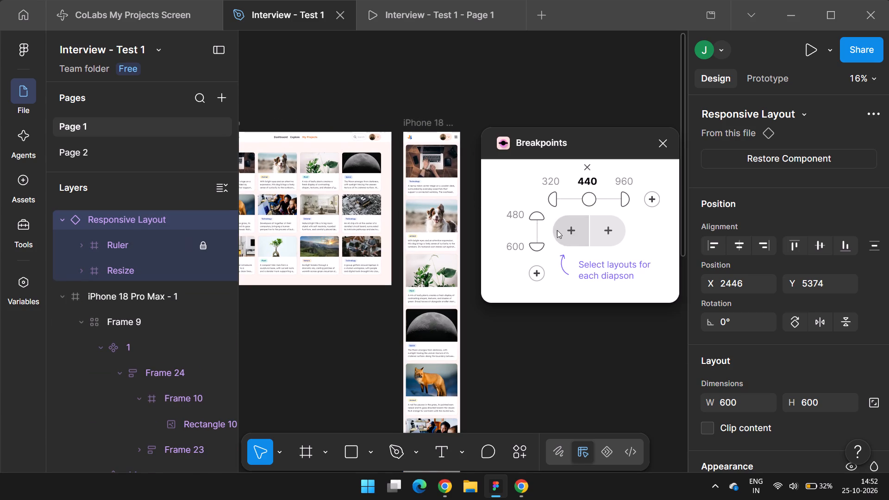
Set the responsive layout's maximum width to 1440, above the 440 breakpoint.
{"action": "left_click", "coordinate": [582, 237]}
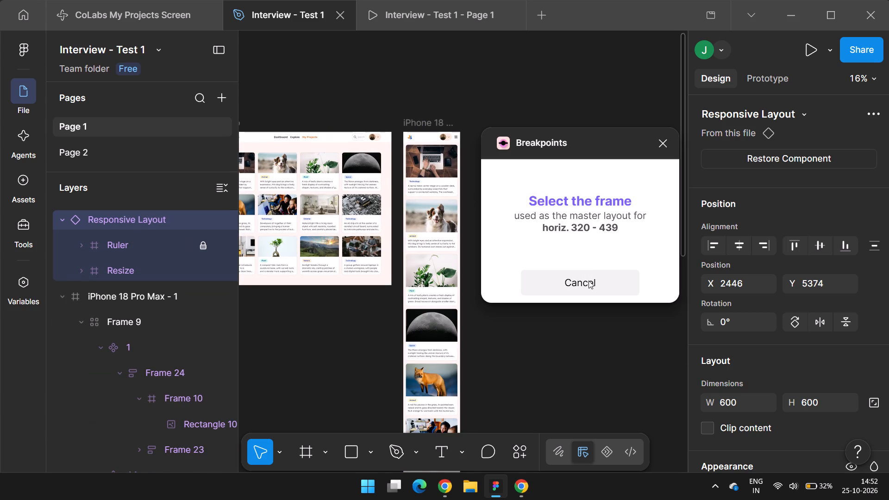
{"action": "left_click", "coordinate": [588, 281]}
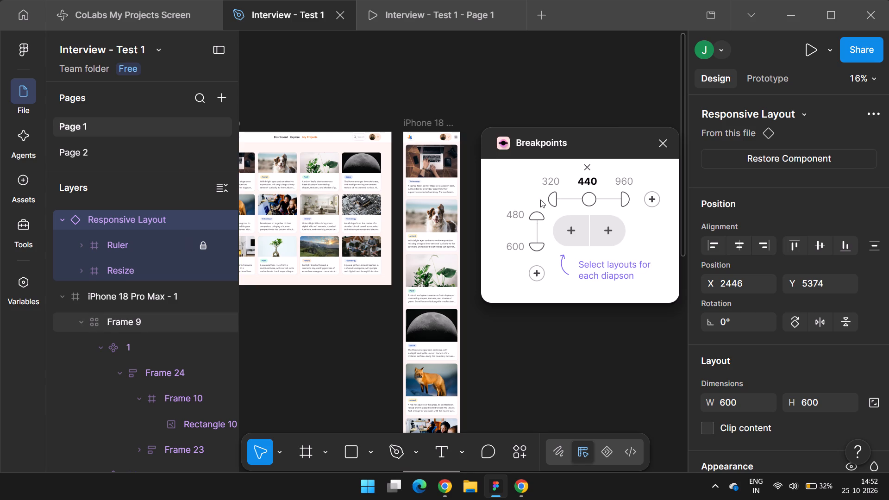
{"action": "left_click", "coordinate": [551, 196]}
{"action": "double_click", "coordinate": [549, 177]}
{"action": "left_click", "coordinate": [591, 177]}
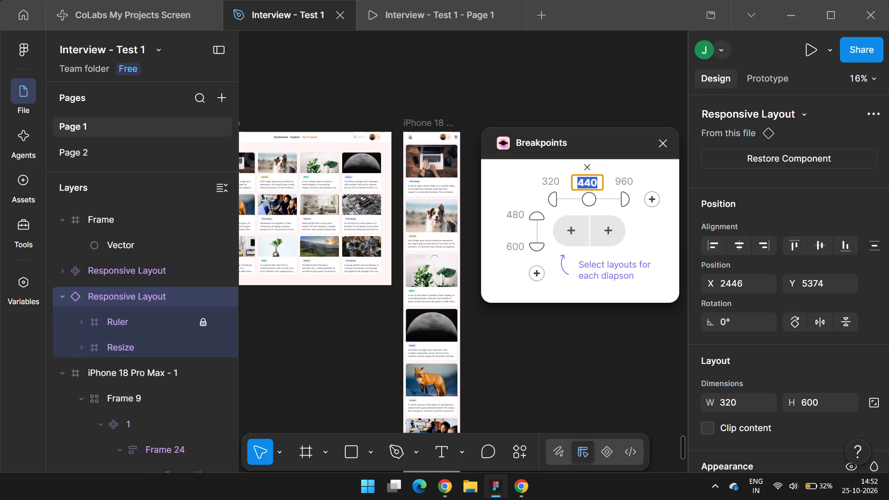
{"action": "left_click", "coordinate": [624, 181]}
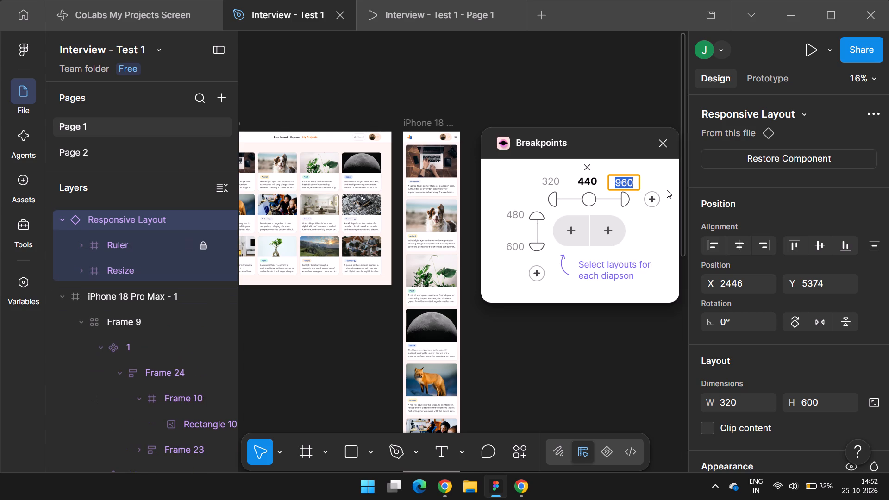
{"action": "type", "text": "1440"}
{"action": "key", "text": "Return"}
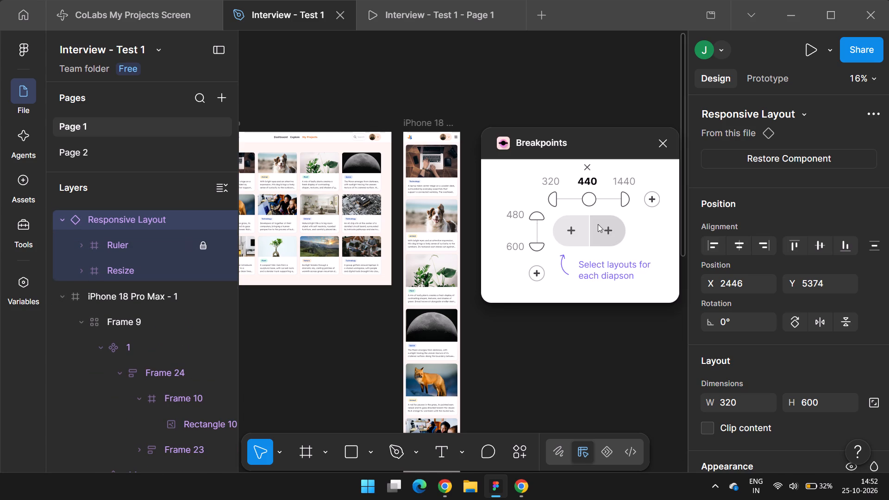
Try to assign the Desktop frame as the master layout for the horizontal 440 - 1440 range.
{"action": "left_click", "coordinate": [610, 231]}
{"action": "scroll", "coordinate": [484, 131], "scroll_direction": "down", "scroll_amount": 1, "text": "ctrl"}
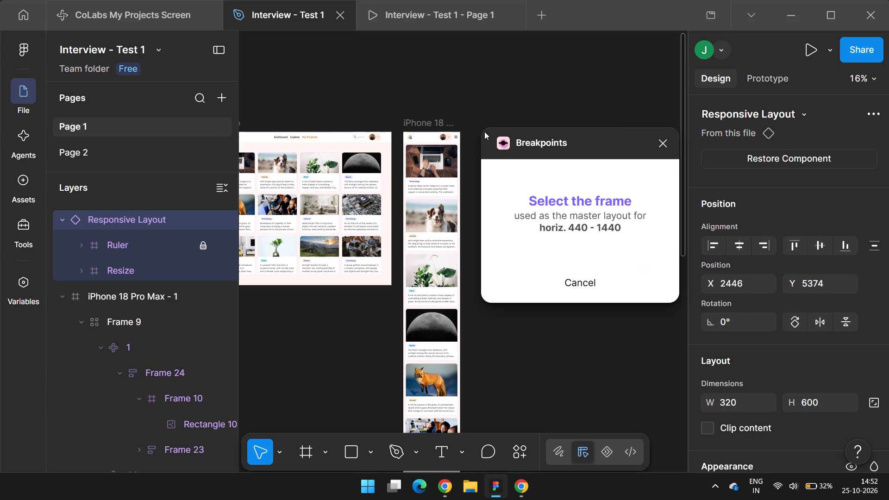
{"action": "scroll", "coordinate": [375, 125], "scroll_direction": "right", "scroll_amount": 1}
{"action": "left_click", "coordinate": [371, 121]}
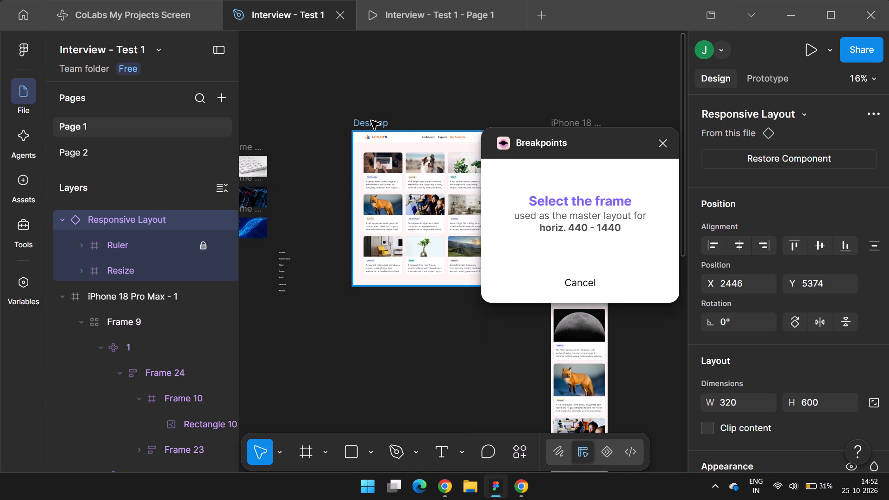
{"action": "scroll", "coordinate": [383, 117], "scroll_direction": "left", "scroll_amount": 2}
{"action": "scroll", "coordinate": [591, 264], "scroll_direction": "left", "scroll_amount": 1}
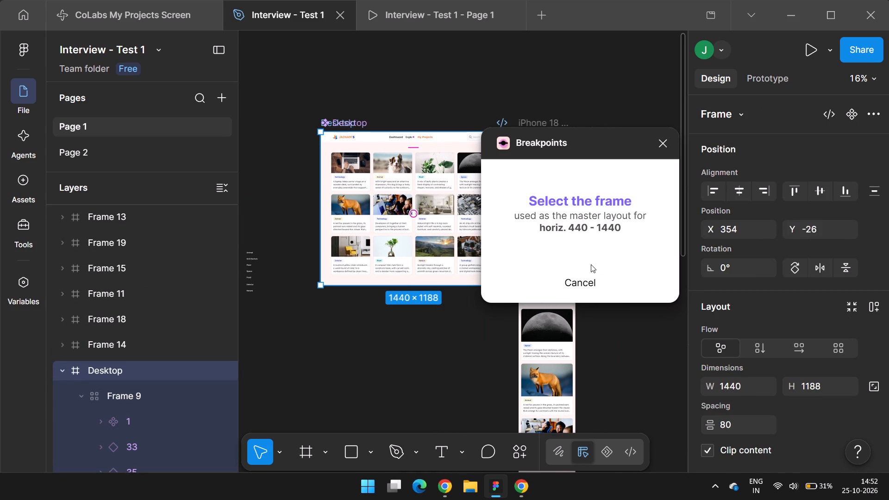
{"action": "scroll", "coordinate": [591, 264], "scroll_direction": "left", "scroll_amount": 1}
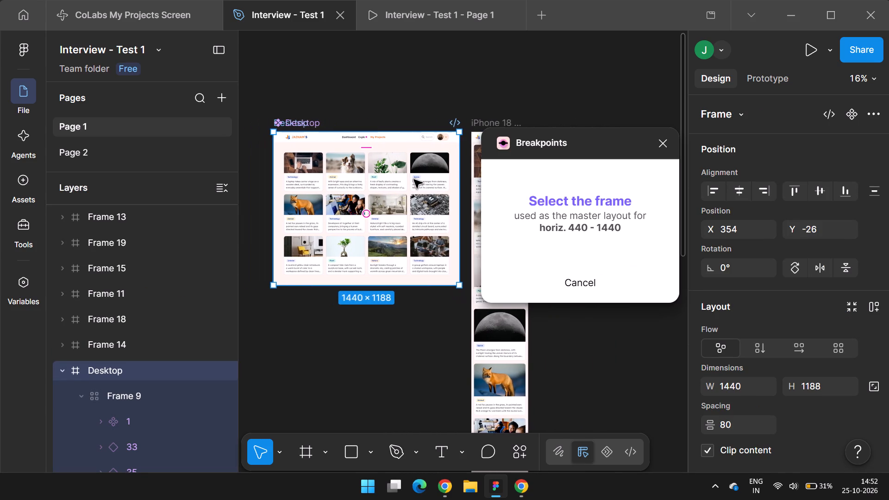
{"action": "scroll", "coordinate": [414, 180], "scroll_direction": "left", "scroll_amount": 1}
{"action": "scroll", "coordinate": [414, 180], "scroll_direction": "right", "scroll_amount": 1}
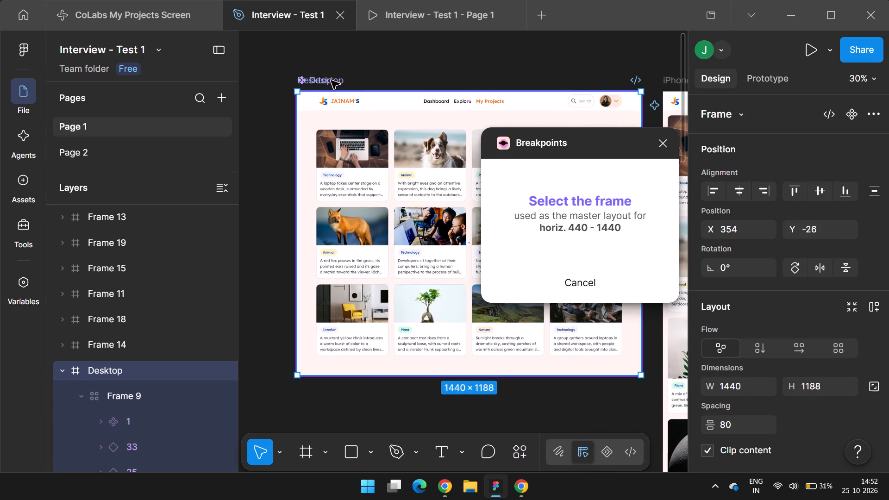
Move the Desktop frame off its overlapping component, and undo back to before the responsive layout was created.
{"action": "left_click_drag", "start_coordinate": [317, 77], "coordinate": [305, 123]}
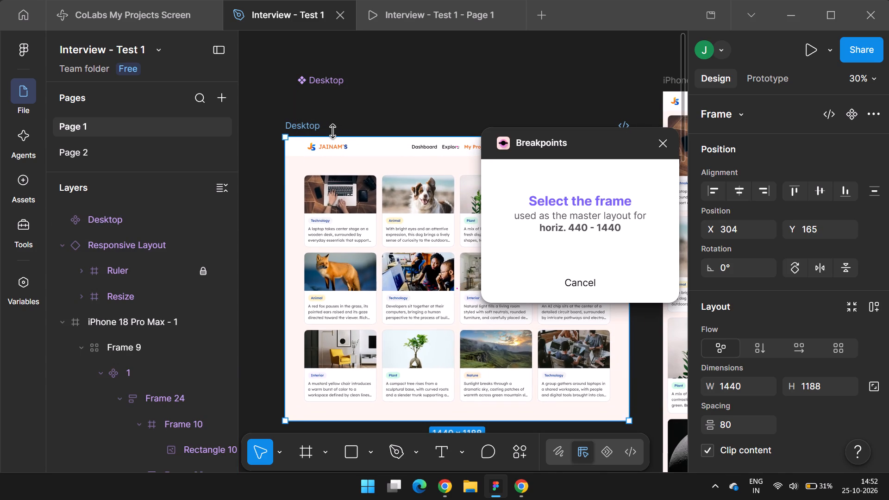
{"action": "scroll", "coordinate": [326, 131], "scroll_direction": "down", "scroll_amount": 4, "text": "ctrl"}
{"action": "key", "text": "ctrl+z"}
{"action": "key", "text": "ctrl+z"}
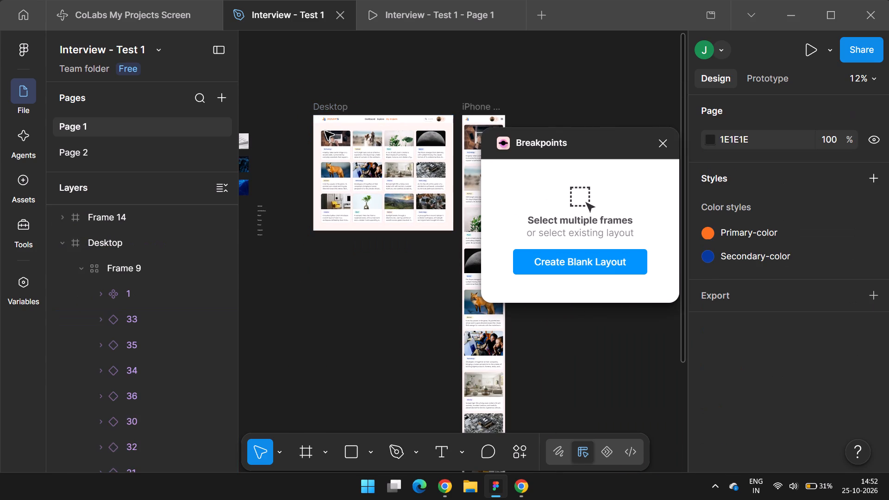
Create a new blank responsive layout with the Breakpoints plugin.
{"action": "scroll", "coordinate": [273, 103], "scroll_direction": "down", "scroll_amount": 8, "text": "ctrl"}
{"action": "scroll", "coordinate": [309, 131], "scroll_direction": "up", "scroll_amount": 4, "text": "ctrl"}
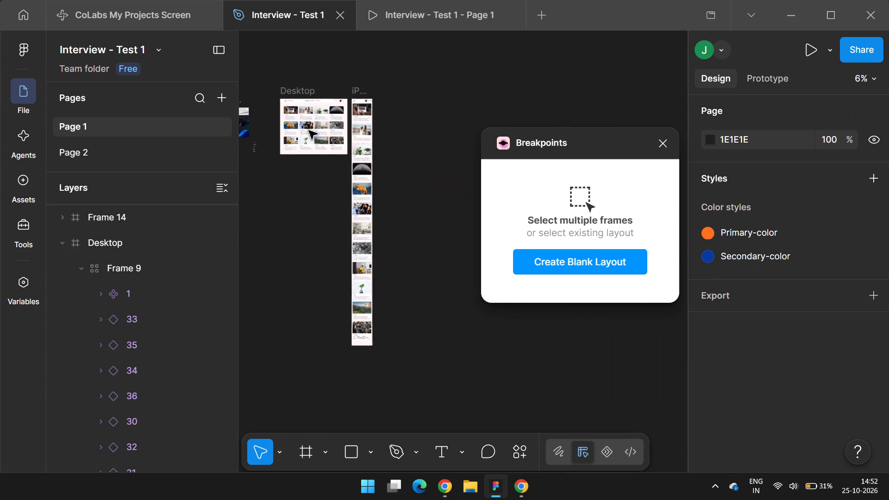
{"action": "left_click", "coordinate": [586, 264]}
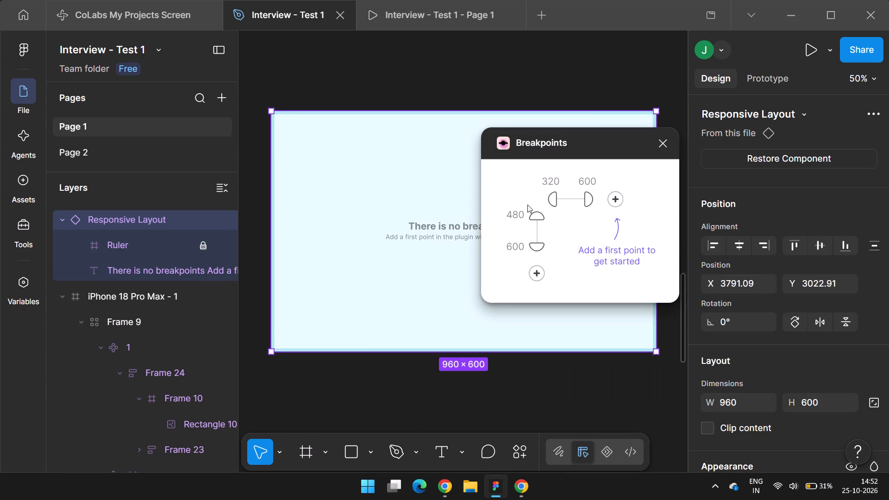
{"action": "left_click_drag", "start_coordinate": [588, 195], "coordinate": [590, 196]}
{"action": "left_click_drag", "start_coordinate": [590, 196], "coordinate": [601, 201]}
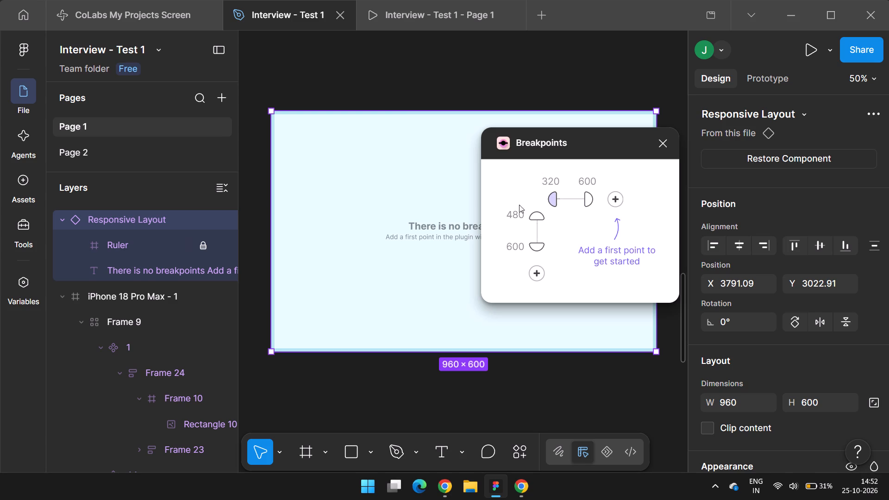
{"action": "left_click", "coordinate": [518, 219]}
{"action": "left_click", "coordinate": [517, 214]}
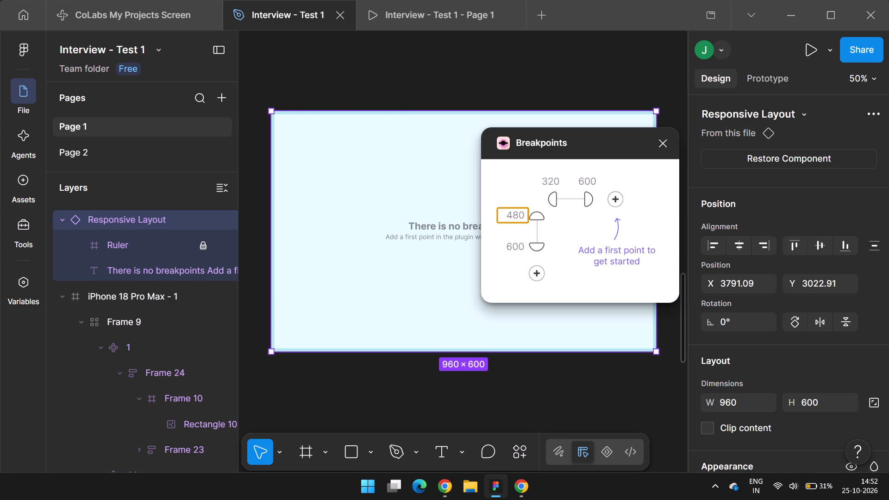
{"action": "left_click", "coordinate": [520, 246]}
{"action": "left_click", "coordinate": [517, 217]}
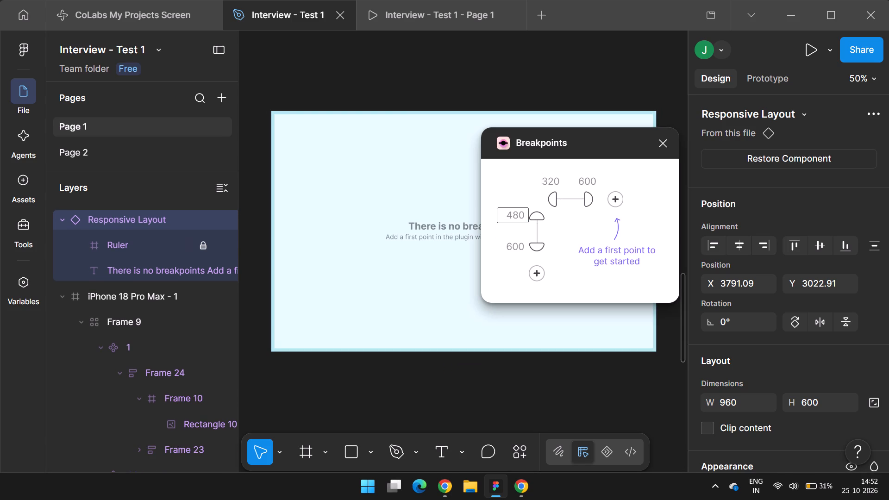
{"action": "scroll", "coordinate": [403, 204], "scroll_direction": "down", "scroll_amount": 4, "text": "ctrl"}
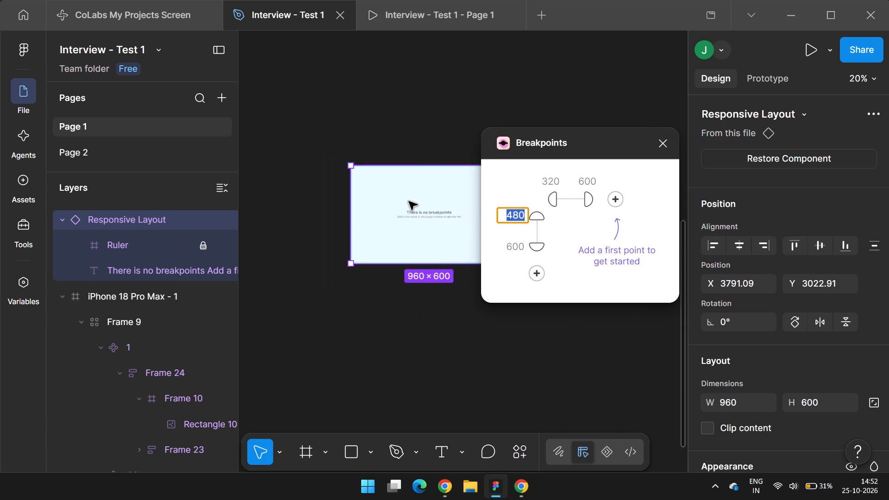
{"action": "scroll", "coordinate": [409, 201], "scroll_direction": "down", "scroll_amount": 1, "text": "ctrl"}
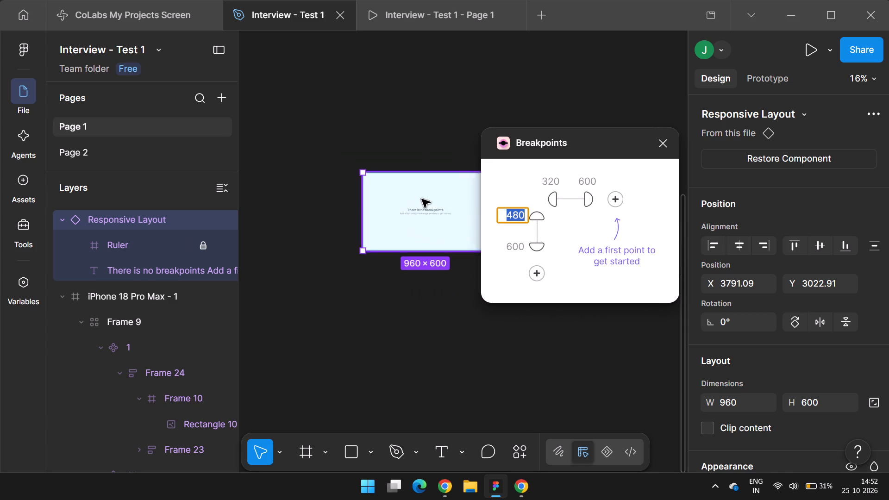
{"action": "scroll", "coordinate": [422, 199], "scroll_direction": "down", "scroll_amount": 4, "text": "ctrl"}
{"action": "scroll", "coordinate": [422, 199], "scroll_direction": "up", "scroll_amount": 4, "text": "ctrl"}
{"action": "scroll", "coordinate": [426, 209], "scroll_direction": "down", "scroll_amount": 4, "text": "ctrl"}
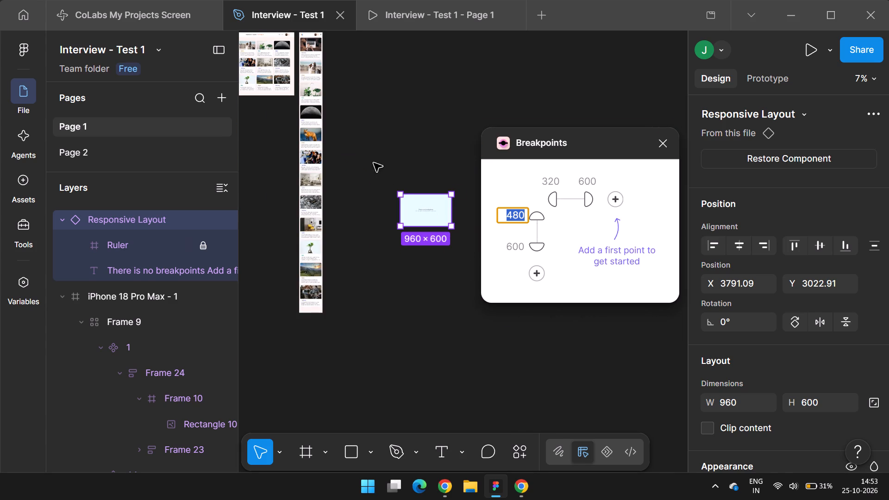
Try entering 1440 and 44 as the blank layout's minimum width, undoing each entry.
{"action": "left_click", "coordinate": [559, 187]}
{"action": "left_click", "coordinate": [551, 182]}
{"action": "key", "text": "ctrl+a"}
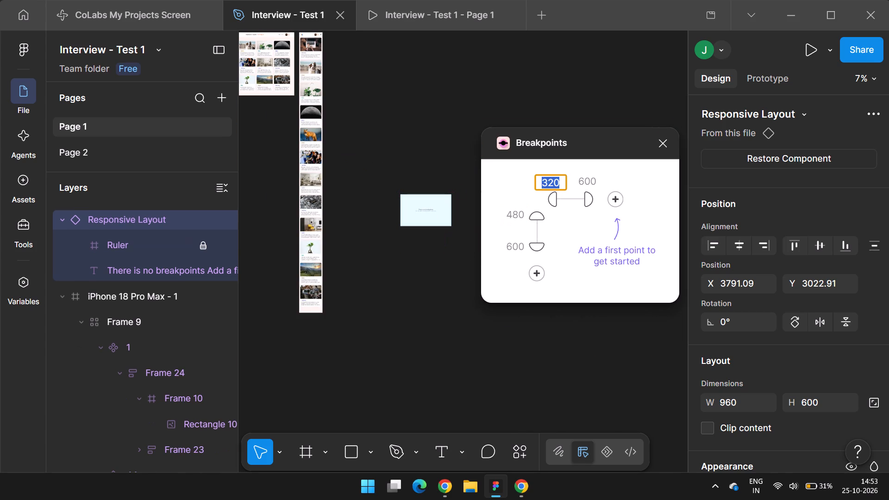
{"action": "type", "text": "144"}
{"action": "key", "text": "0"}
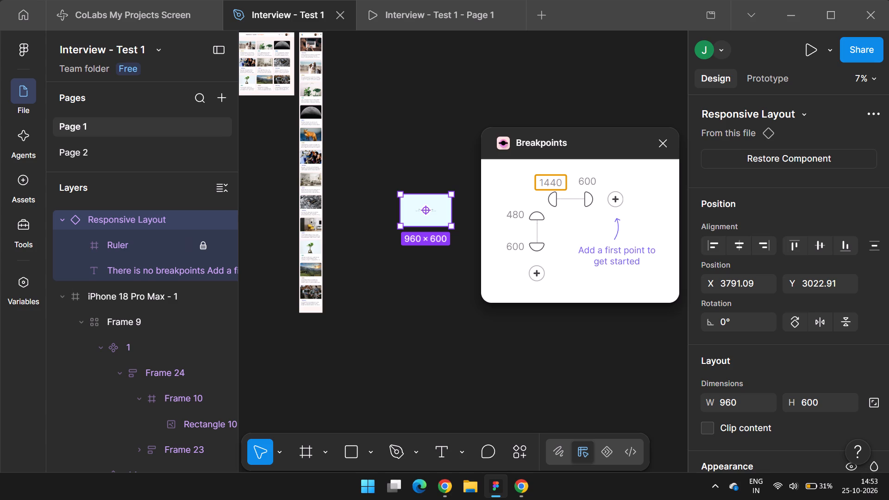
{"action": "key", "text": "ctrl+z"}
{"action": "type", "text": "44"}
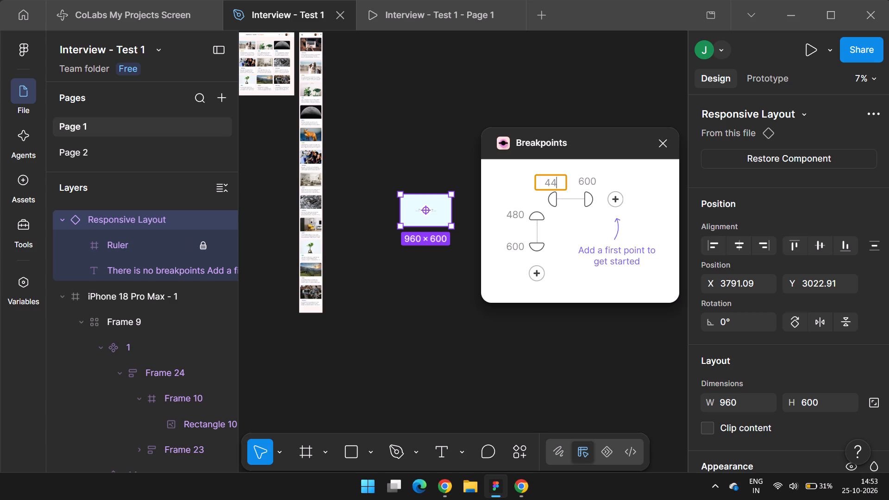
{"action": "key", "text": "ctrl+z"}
Set the blank layout's upper width to 440 and add the first horizontal breakpoint there.
{"action": "left_click", "coordinate": [592, 178]}
{"action": "type", "text": "440"}
{"action": "key", "text": "Return"}
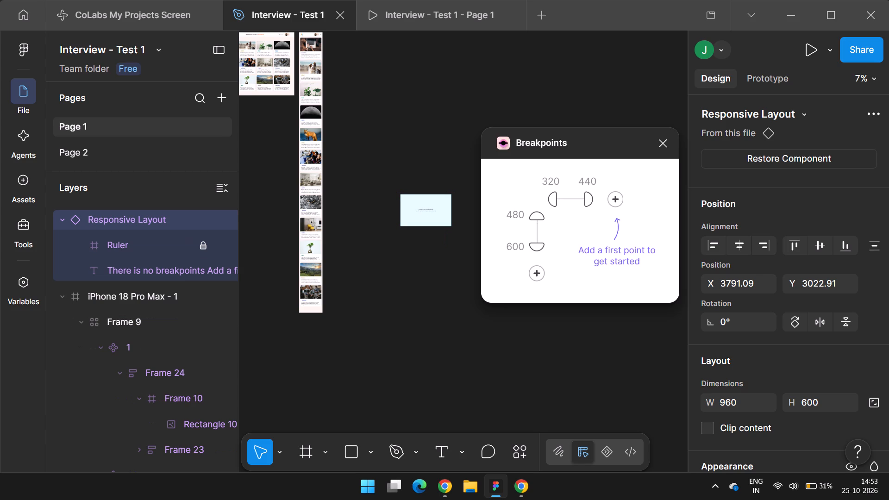
{"action": "left_click", "coordinate": [568, 198]}
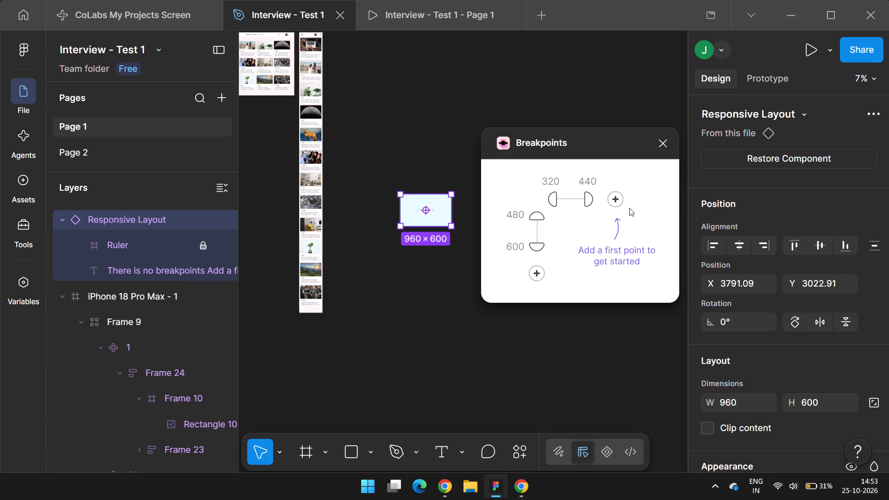
{"action": "left_click", "coordinate": [616, 203]}
Set the new responsive layout's maximum width to 1440.
{"action": "left_click", "coordinate": [632, 180]}
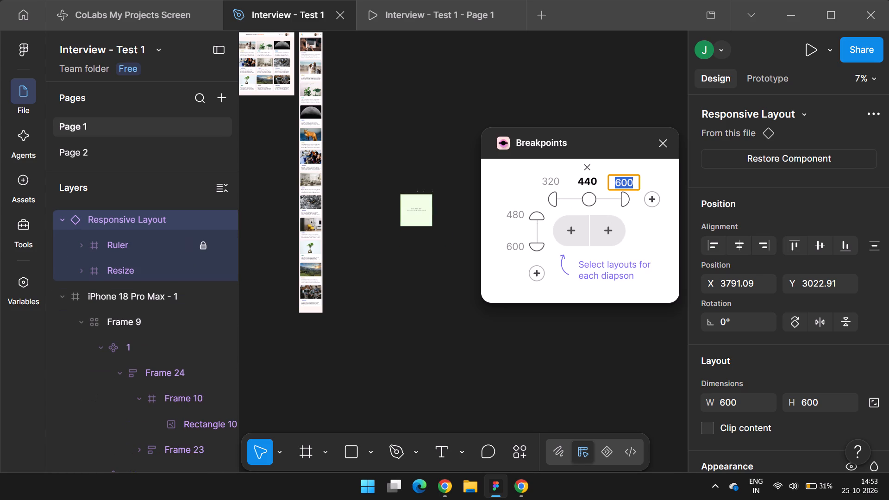
{"action": "type", "text": "1440"}
{"action": "key", "text": "Return"}
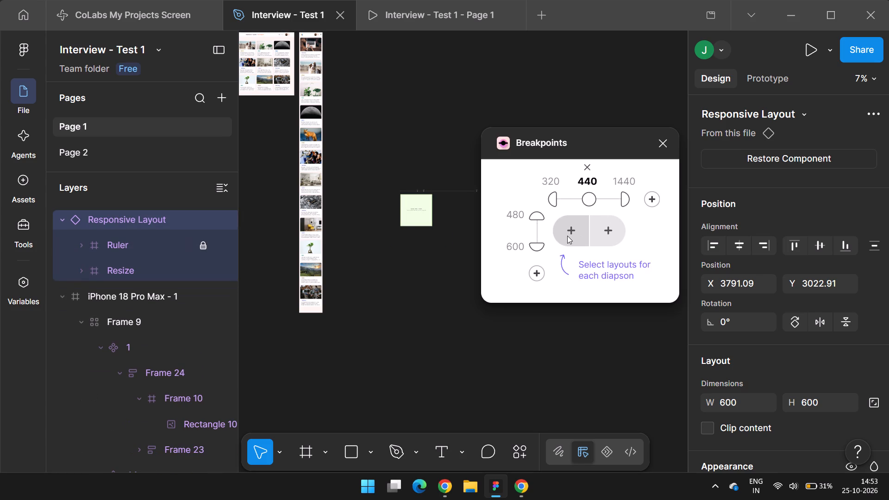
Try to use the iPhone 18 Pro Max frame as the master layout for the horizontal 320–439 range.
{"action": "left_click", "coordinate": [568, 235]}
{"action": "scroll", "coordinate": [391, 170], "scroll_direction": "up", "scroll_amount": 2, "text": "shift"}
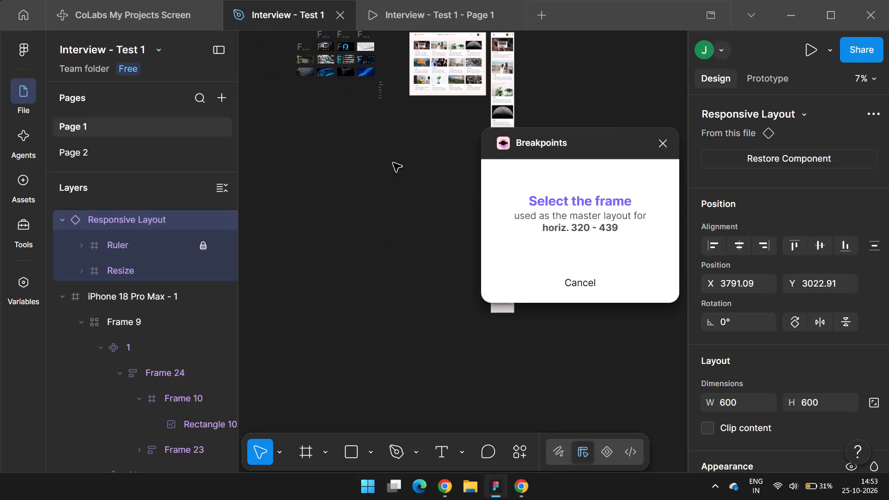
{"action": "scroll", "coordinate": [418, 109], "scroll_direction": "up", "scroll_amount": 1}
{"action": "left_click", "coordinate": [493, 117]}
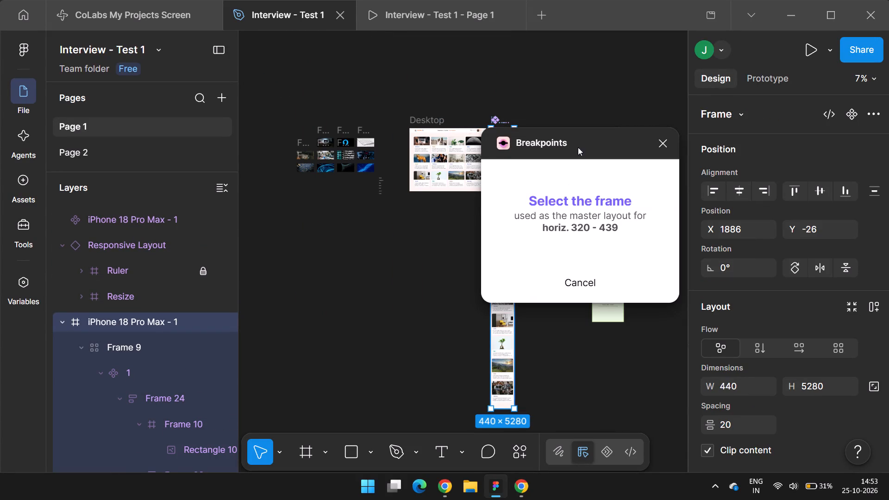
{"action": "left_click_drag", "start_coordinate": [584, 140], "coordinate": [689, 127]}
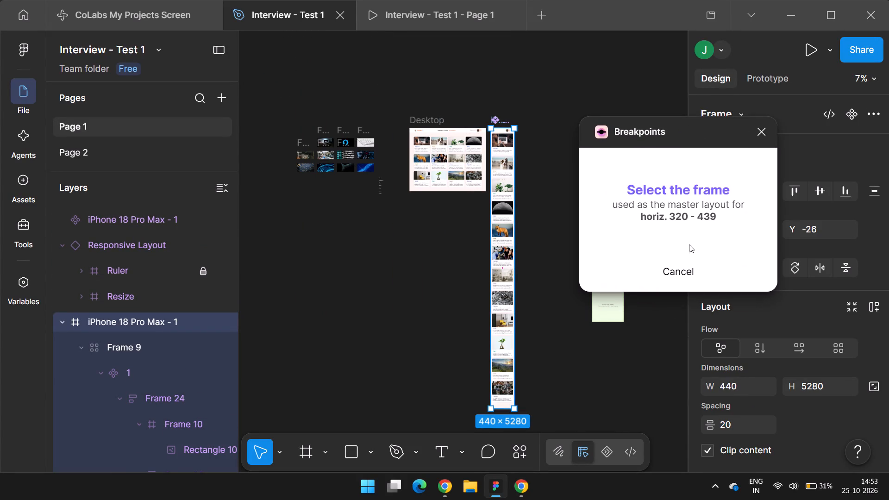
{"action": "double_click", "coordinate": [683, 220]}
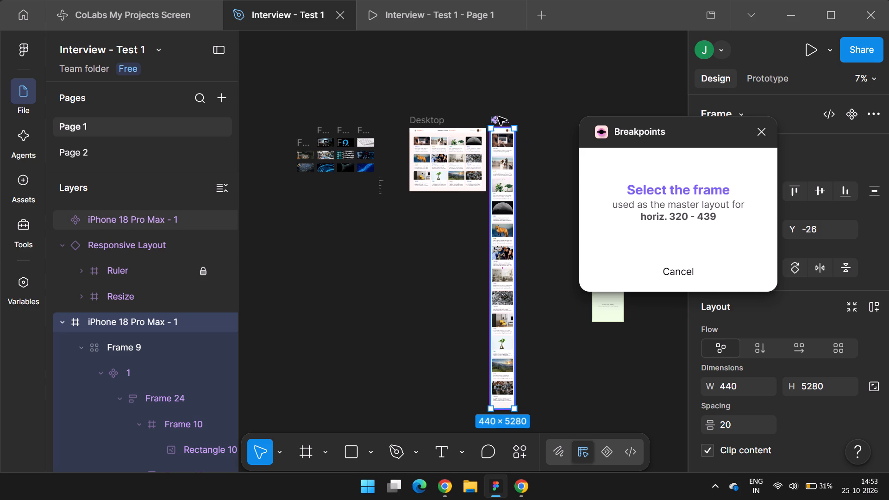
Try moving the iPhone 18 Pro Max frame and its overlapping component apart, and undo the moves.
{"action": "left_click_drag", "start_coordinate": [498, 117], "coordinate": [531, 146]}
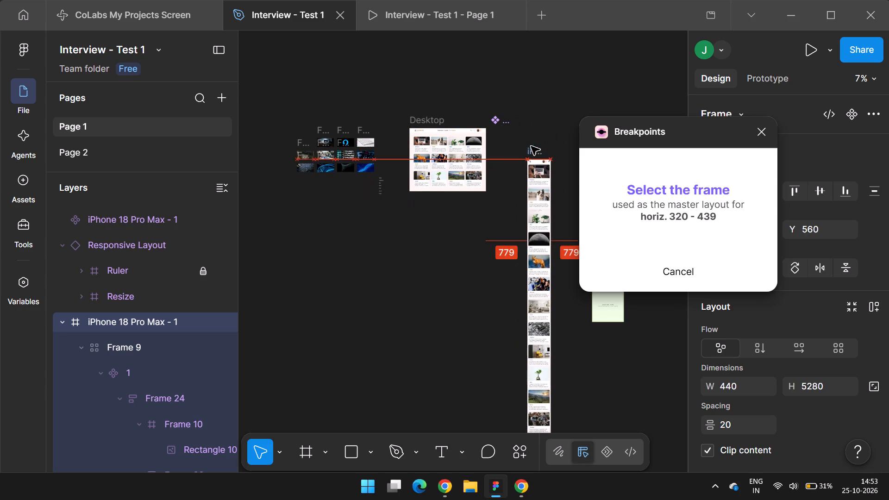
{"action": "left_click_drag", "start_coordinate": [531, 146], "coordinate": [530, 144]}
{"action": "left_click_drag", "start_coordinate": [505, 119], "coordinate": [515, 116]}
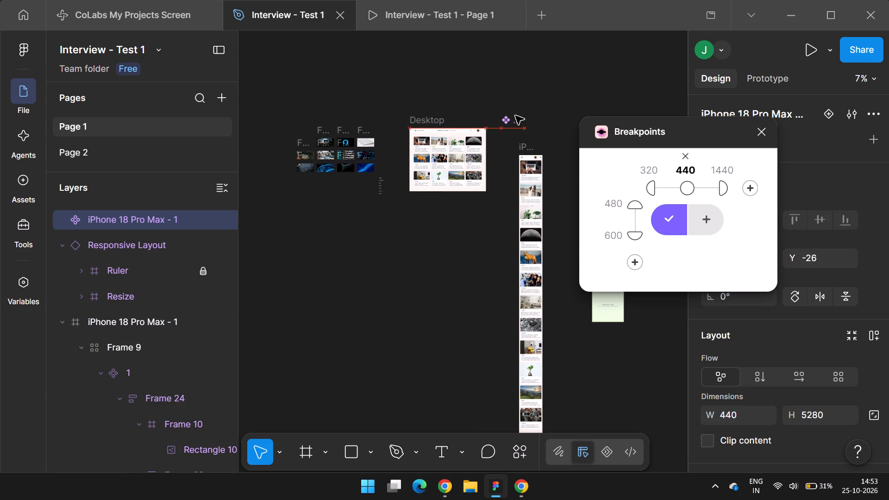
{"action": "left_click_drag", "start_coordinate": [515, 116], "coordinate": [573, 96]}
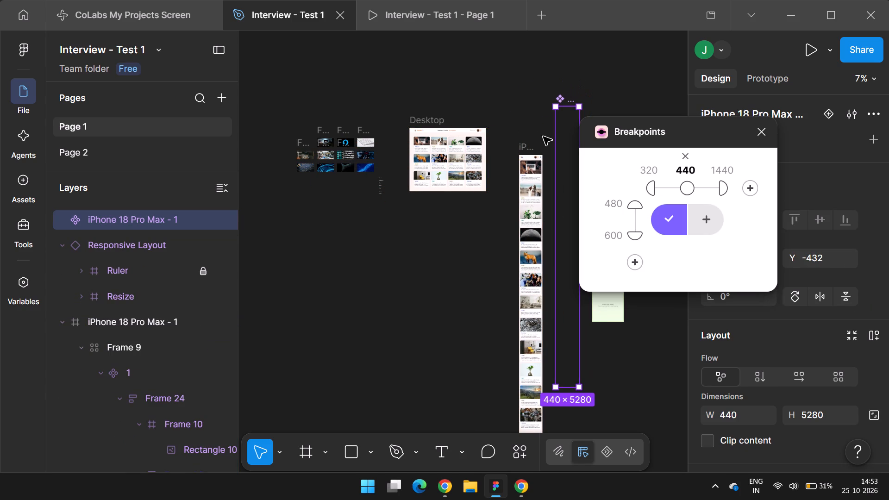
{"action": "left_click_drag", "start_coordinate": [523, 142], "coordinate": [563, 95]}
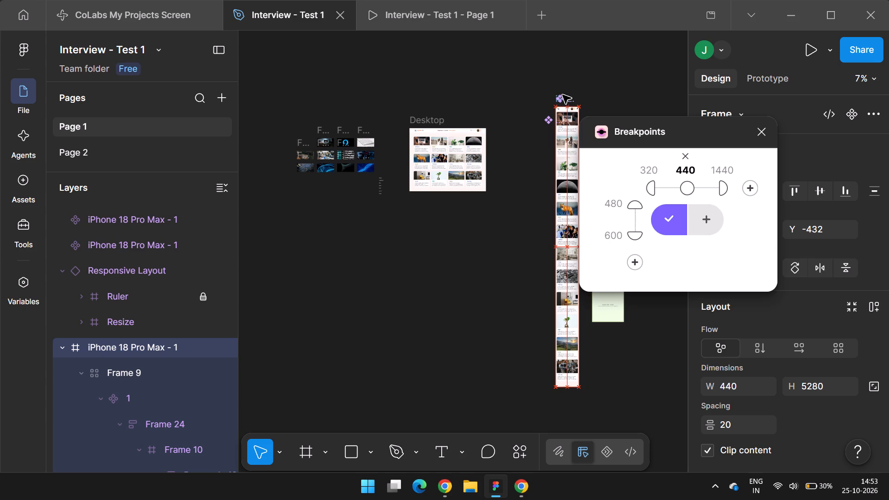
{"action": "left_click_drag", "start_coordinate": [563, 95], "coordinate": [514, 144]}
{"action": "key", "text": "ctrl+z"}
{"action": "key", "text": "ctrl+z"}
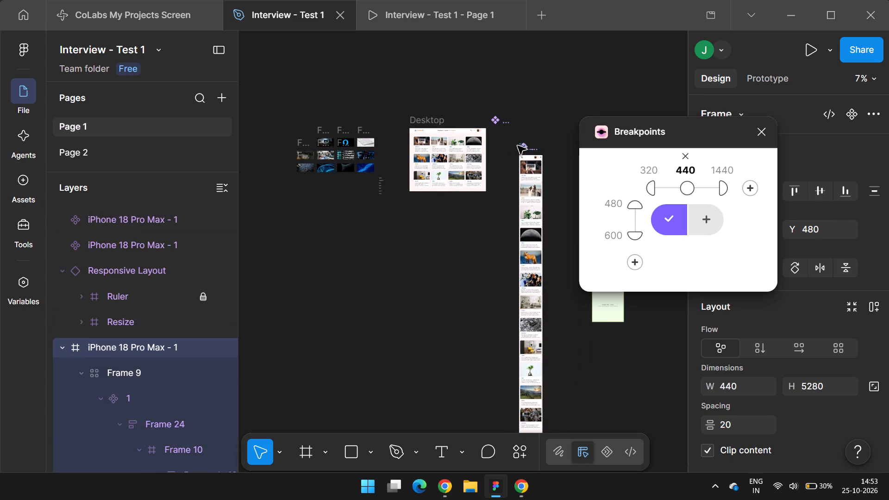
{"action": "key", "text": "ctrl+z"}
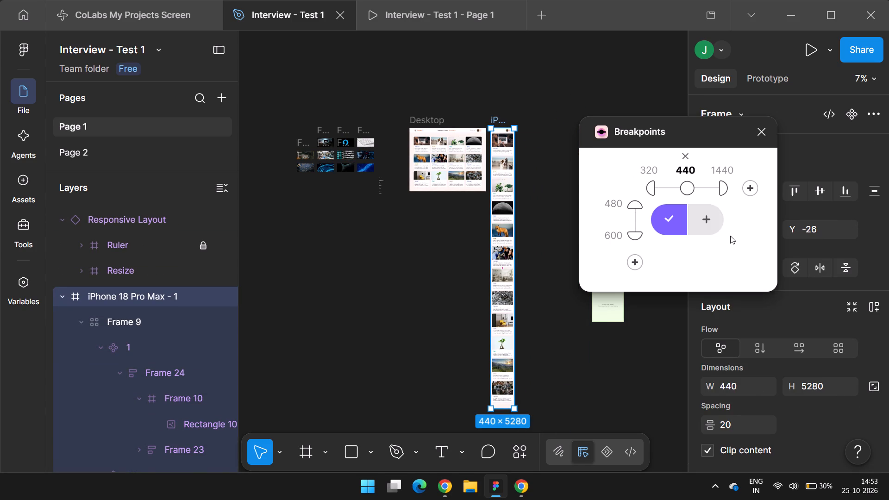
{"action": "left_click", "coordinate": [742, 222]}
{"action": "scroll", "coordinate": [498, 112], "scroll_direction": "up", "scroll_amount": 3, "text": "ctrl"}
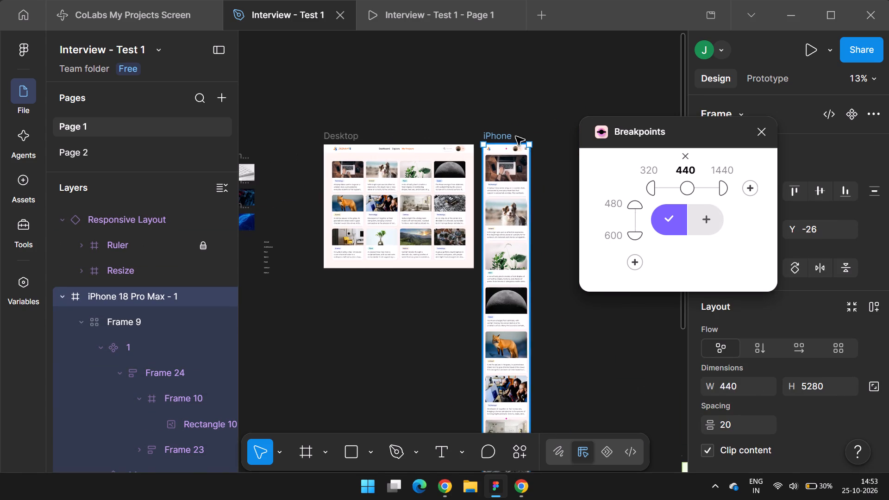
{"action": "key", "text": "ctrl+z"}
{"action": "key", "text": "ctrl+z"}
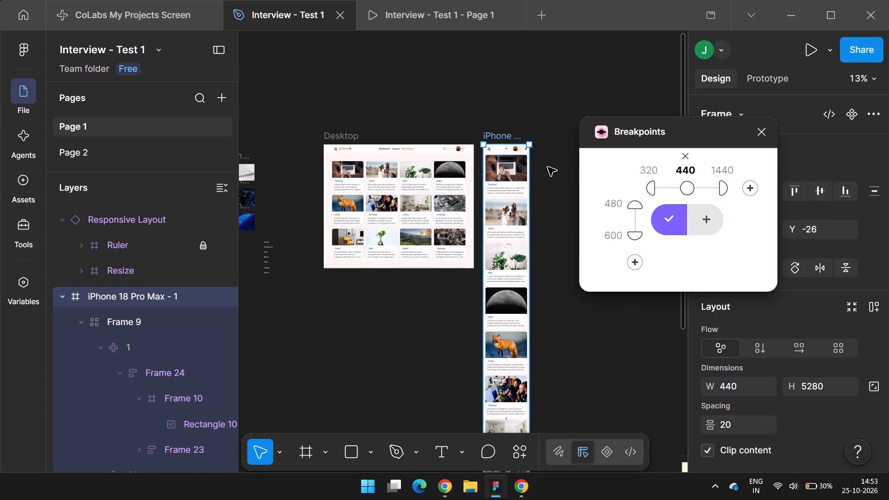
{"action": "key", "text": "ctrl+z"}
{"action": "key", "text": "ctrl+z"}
Reopen the 320–439 master layout selection, shift the iPhone 18 Pro Max frame slightly away from the Desktop frame, and cancel the selection.
{"action": "left_click", "coordinate": [669, 227]}
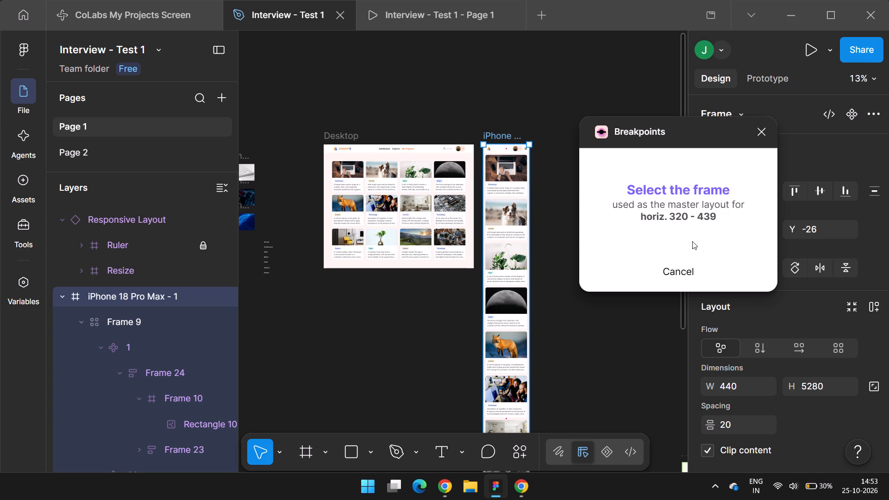
{"action": "left_click_drag", "start_coordinate": [498, 134], "coordinate": [509, 135]}
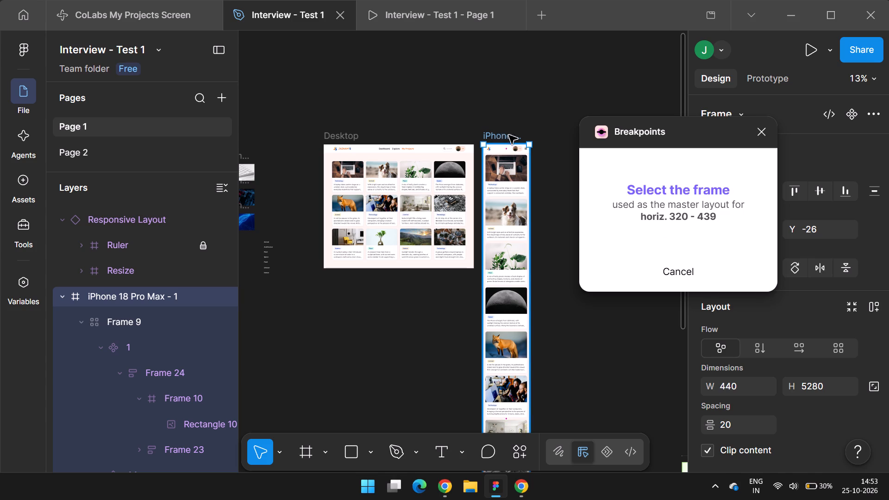
{"action": "left_click_drag", "start_coordinate": [509, 135], "coordinate": [516, 135]}
{"action": "left_click", "coordinate": [695, 278]}
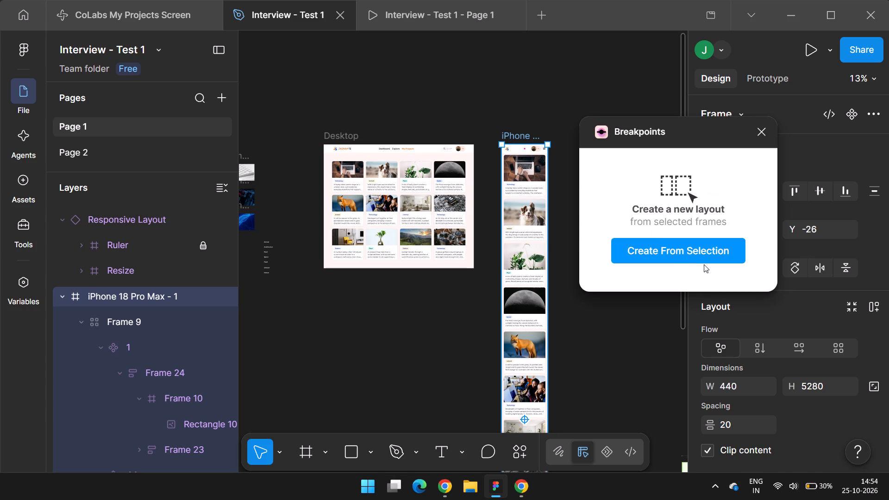
Delete the existing Responsive Layout beside the iPhone frame.
{"action": "scroll", "coordinate": [397, 111], "scroll_direction": "down", "scroll_amount": 5, "text": "ctrl"}
{"action": "scroll", "coordinate": [458, 176], "scroll_direction": "up", "scroll_amount": 2, "text": "ctrl"}
{"action": "left_click_drag", "start_coordinate": [480, 189], "coordinate": [480, 191]}
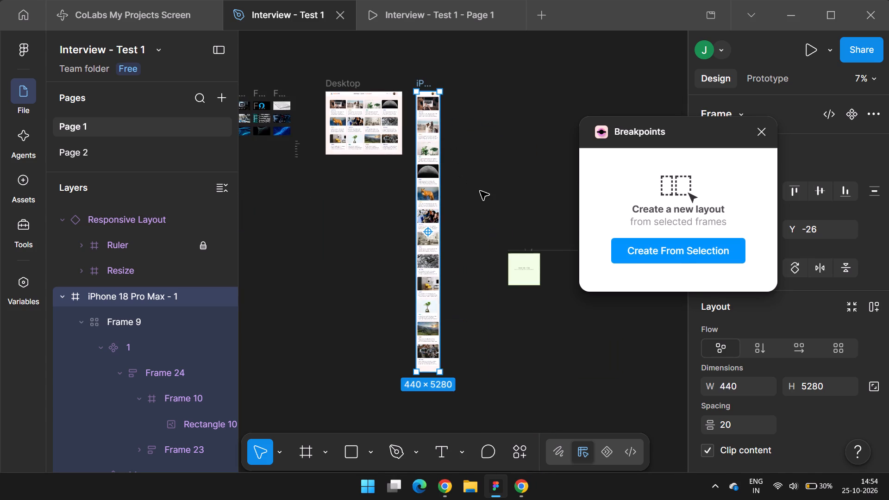
{"action": "left_click_drag", "start_coordinate": [480, 191], "coordinate": [606, 320]}
{"action": "key", "text": "Delete"}
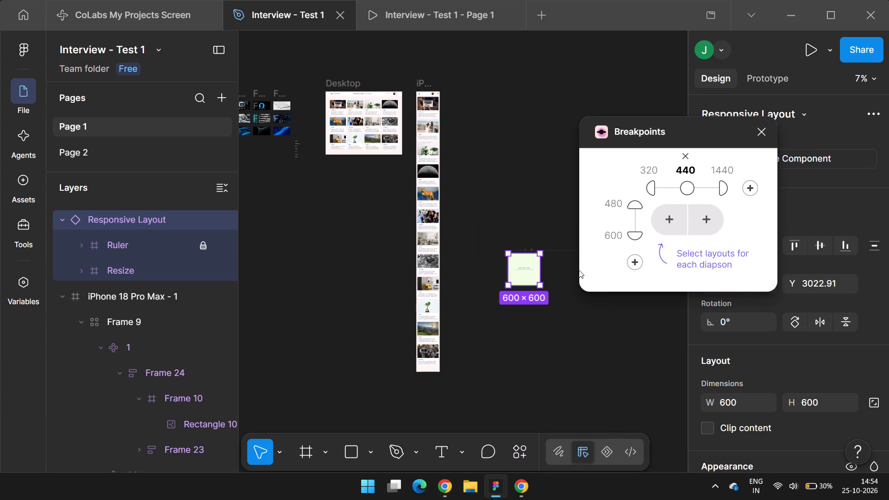
Create a new blank responsive layout and set its upper width to 440.
{"action": "left_click", "coordinate": [651, 252]}
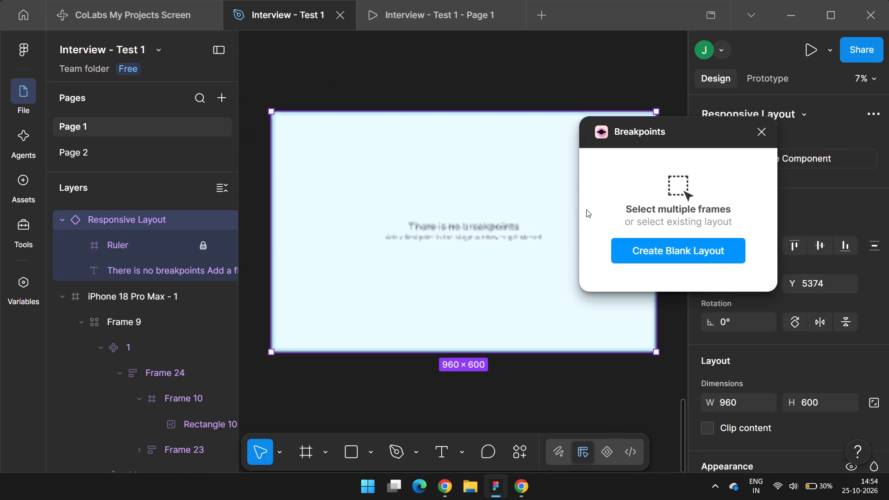
{"action": "left_click", "coordinate": [687, 171]}
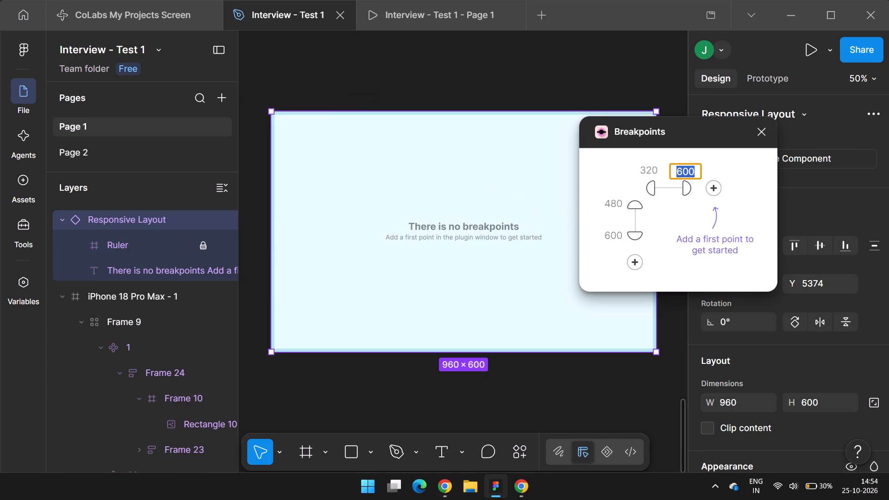
{"action": "key", "text": "1"}
{"action": "key", "text": "ctrl+a"}
{"action": "type", "text": "440"}
{"action": "key", "text": "Return"}
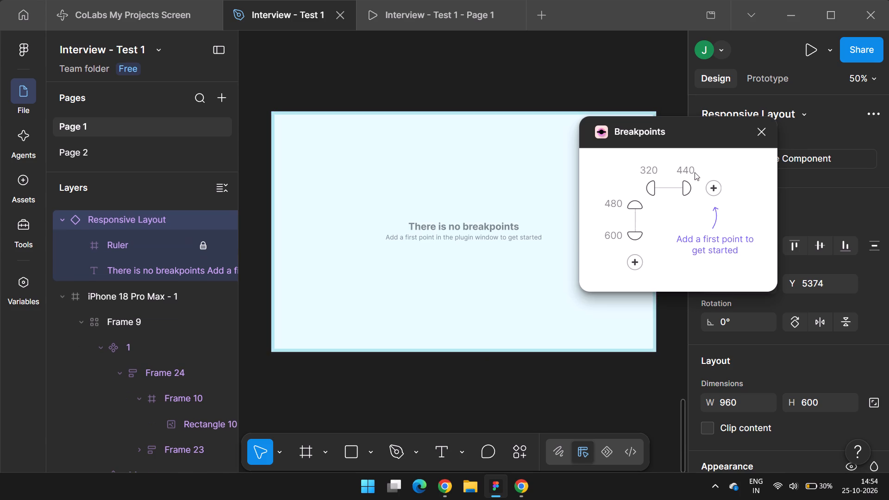
Add the first horizontal breakpoint at 440 and set the layout's maximum width to 1440.
{"action": "scroll", "coordinate": [444, 168], "scroll_direction": "down", "scroll_amount": 9, "text": "ctrl"}
{"action": "scroll", "coordinate": [440, 181], "scroll_direction": "up", "scroll_amount": 1}
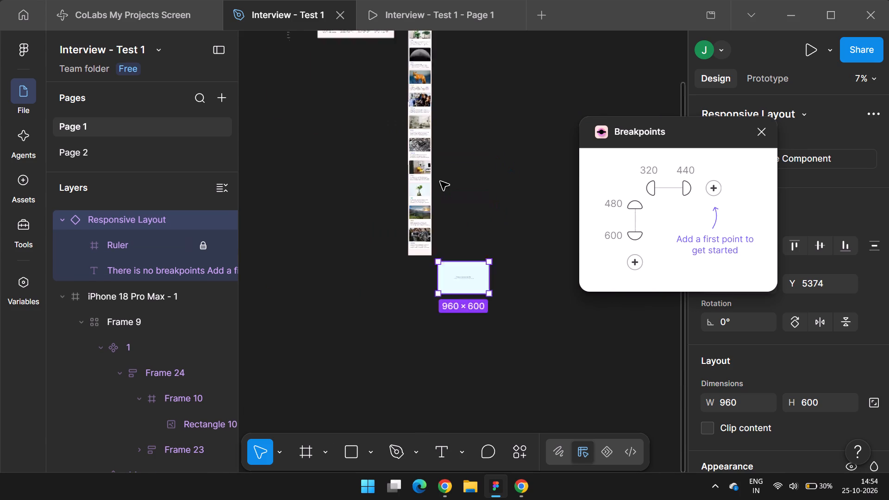
{"action": "scroll", "coordinate": [440, 181], "scroll_direction": "up", "scroll_amount": 1}
{"action": "left_click", "coordinate": [711, 188]}
{"action": "left_click", "coordinate": [722, 173]}
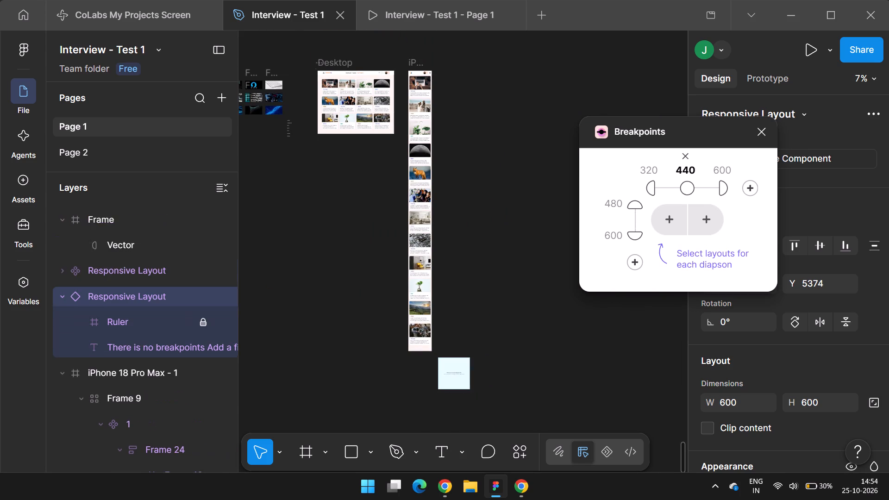
{"action": "type", "text": "1440"}
{"action": "key", "text": "Return"}
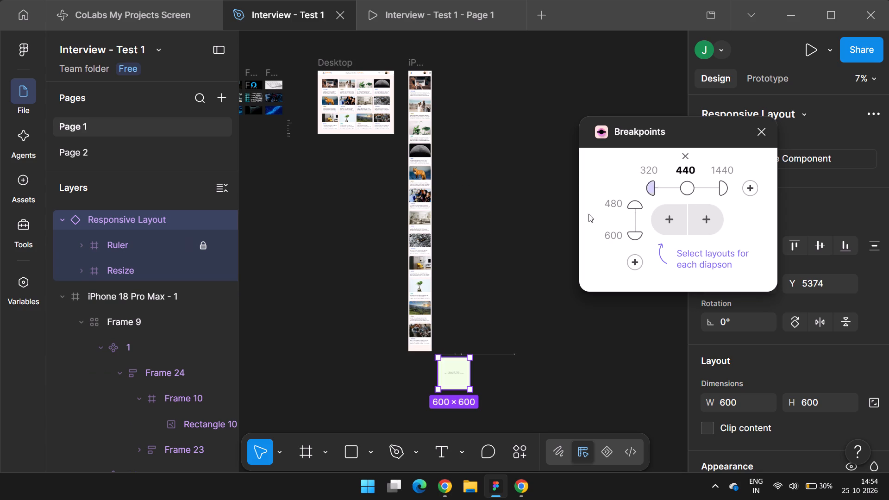
Pick the iPhone 18 Pro Max frame as the master layout candidate for the horizontal 320–439 range and clear the selection.
{"action": "scroll", "coordinate": [476, 388], "scroll_direction": "up", "scroll_amount": 3, "text": "ctrl"}
{"action": "scroll", "coordinate": [440, 362], "scroll_direction": "up", "scroll_amount": 4, "text": "ctrl"}
{"action": "scroll", "coordinate": [430, 322], "scroll_direction": "up", "scroll_amount": 4, "text": "ctrl"}
{"action": "scroll", "coordinate": [498, 197], "scroll_direction": "down", "scroll_amount": 6, "text": "ctrl"}
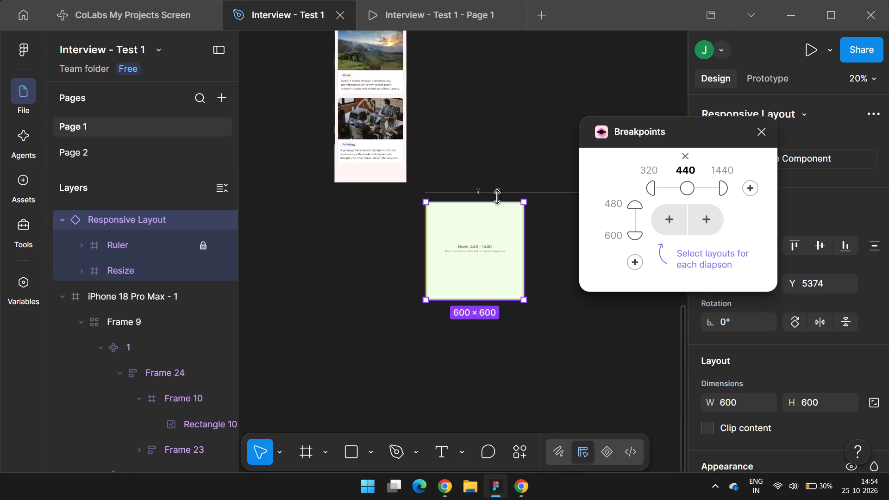
{"action": "scroll", "coordinate": [498, 197], "scroll_direction": "down", "scroll_amount": 1, "text": "ctrl"}
{"action": "left_click", "coordinate": [674, 226]}
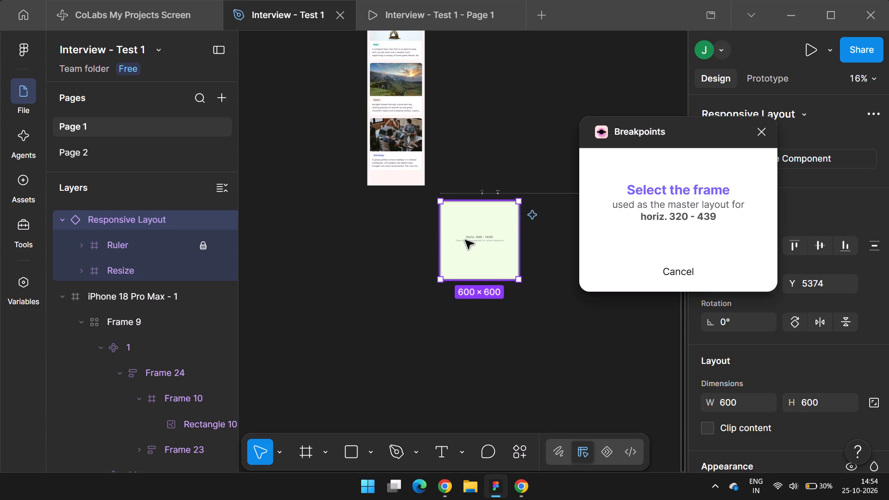
{"action": "scroll", "coordinate": [515, 230], "scroll_direction": "down", "scroll_amount": 4, "text": "ctrl"}
{"action": "scroll", "coordinate": [520, 206], "scroll_direction": "up", "scroll_amount": 4}
{"action": "left_click", "coordinate": [461, 309]}
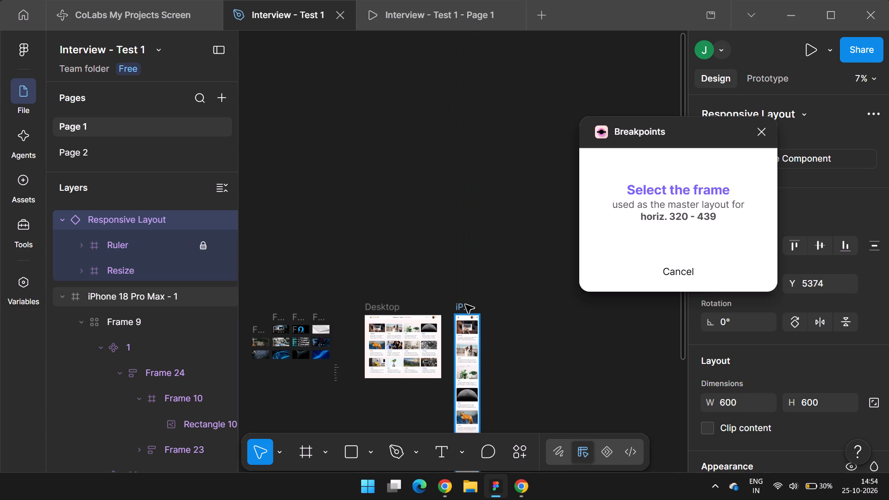
{"action": "scroll", "coordinate": [483, 246], "scroll_direction": "down", "scroll_amount": 6}
{"action": "scroll", "coordinate": [509, 242], "scroll_direction": "up", "scroll_amount": 4, "text": "ctrl"}
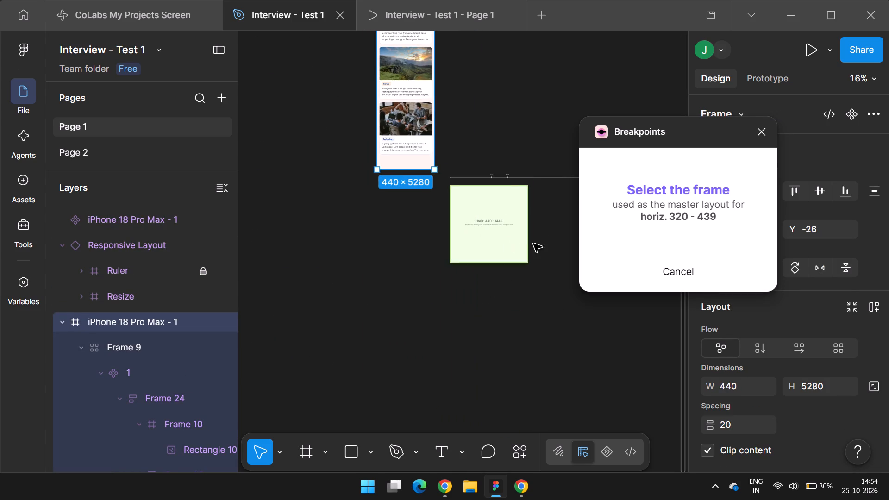
{"action": "left_click", "coordinate": [669, 206]}
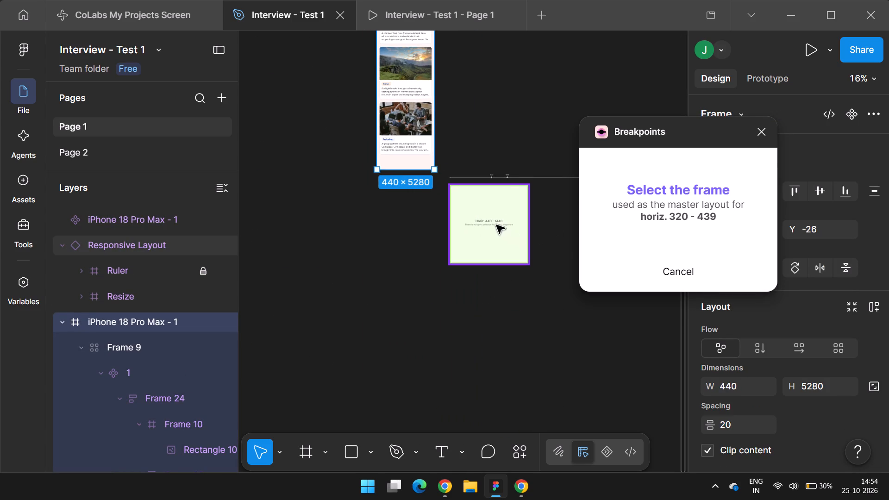
{"action": "scroll", "coordinate": [514, 260], "scroll_direction": "down", "scroll_amount": 3, "text": "ctrl"}
{"action": "left_click", "coordinate": [507, 170]}
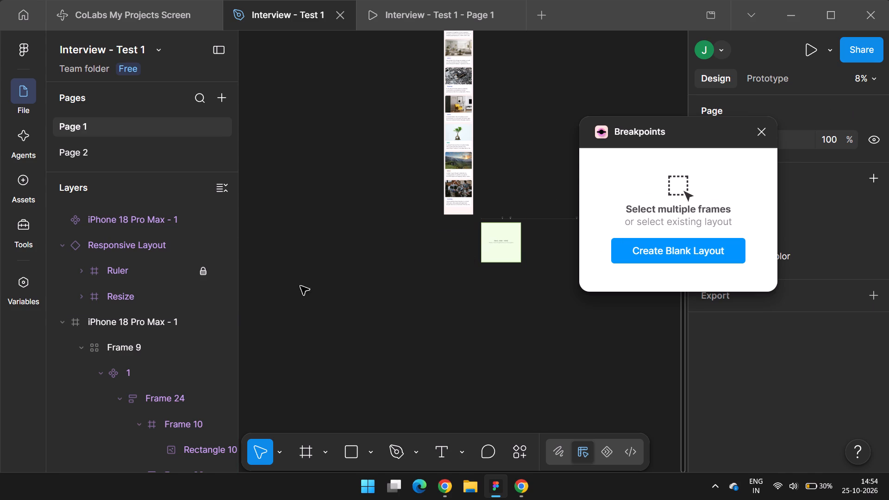
Assign the iPhone 18 Pro Max component as the Responsive Layout's master for the horizontal 320–439 range.
{"action": "left_click", "coordinate": [153, 247]}
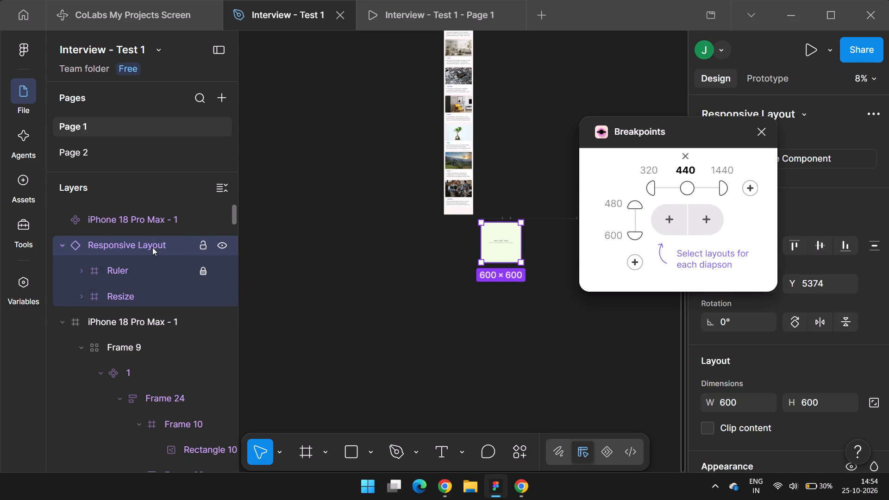
{"action": "left_click", "coordinate": [671, 222]}
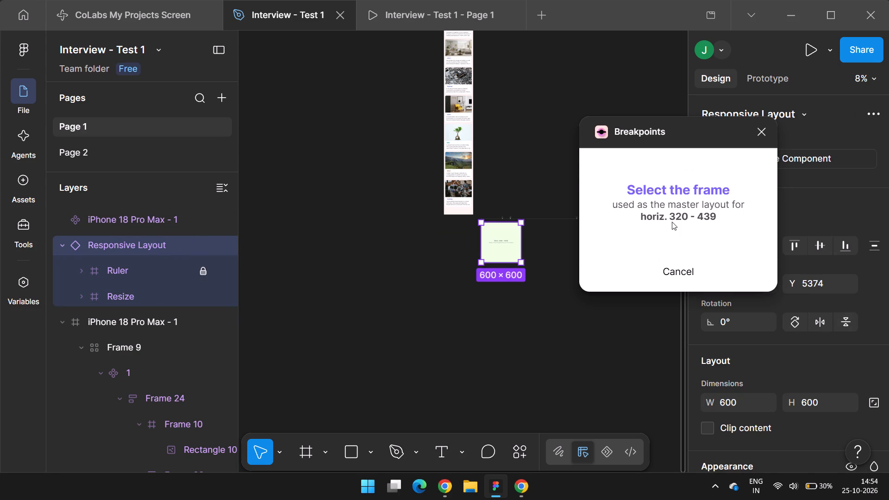
{"action": "scroll", "coordinate": [493, 218], "scroll_direction": "up", "scroll_amount": 5}
{"action": "scroll", "coordinate": [476, 278], "scroll_direction": "down", "scroll_amount": 1}
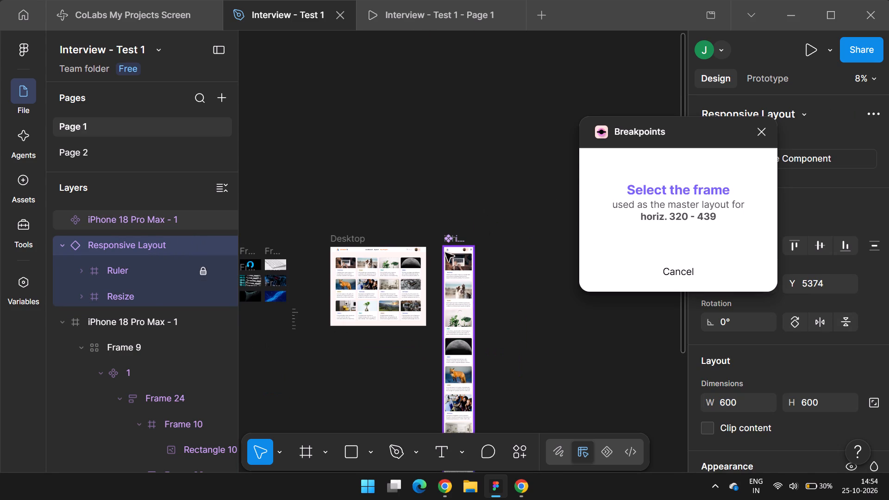
{"action": "left_click", "coordinate": [449, 239]}
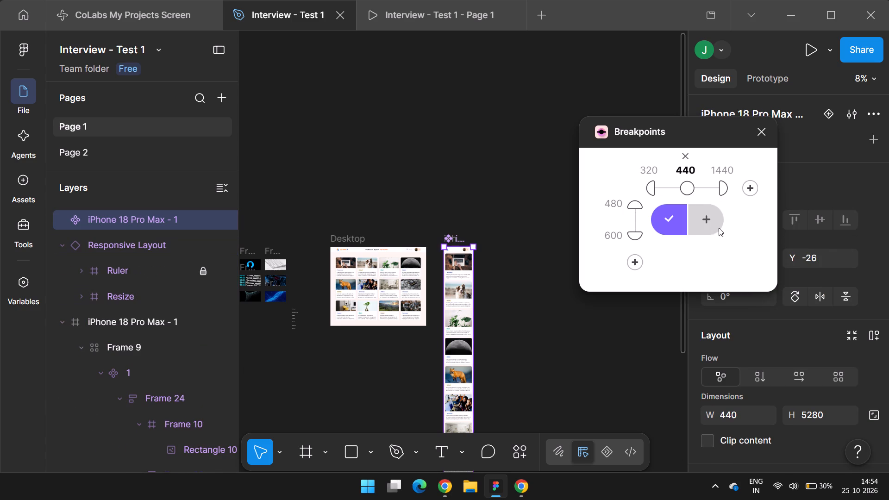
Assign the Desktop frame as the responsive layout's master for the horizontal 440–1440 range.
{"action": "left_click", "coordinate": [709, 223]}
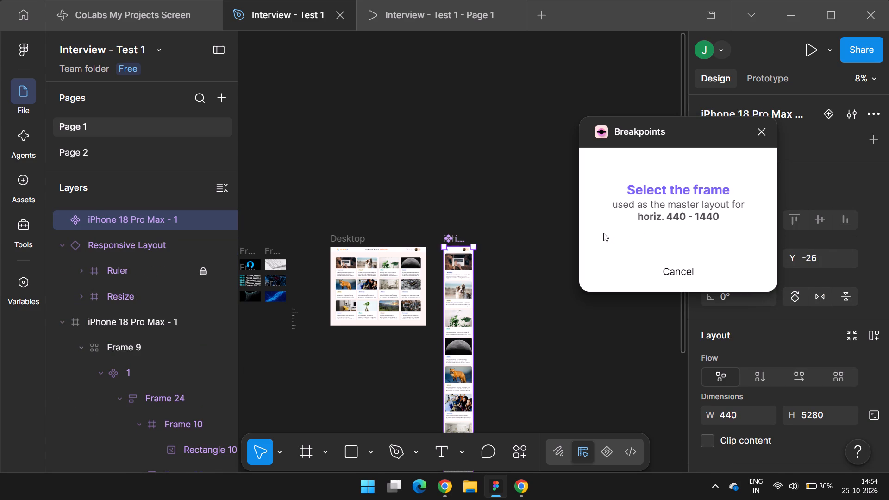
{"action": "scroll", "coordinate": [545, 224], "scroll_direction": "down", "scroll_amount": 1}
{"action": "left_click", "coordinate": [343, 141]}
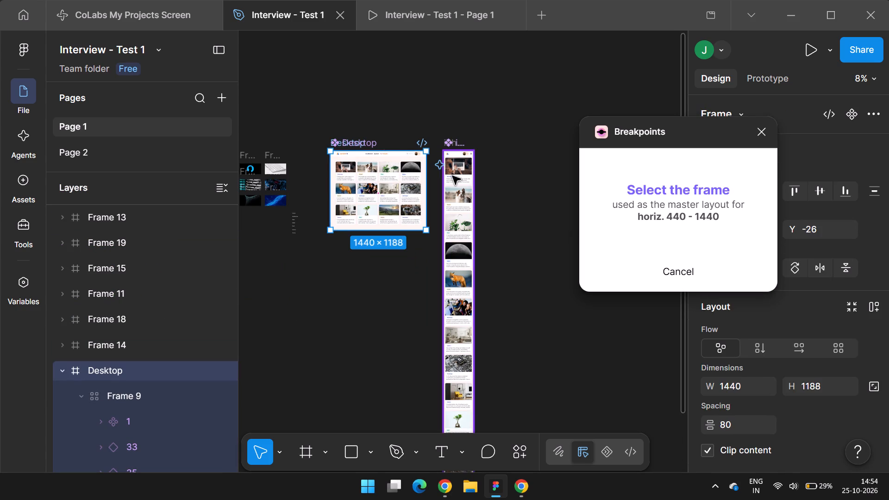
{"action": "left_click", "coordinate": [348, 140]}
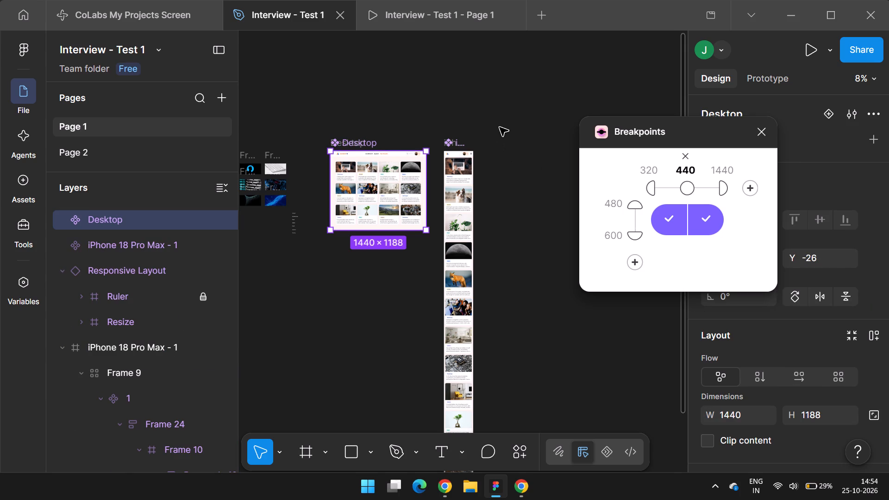
Examine the responsive layout's white frame and its breakpoint ruler on the canvas beside the source frames.
{"action": "scroll", "coordinate": [498, 126], "scroll_direction": "down", "scroll_amount": 4, "text": "ctrl"}
{"action": "scroll", "coordinate": [532, 296], "scroll_direction": "up", "scroll_amount": 3, "text": "ctrl"}
{"action": "scroll", "coordinate": [477, 287], "scroll_direction": "up", "scroll_amount": 2, "text": "ctrl"}
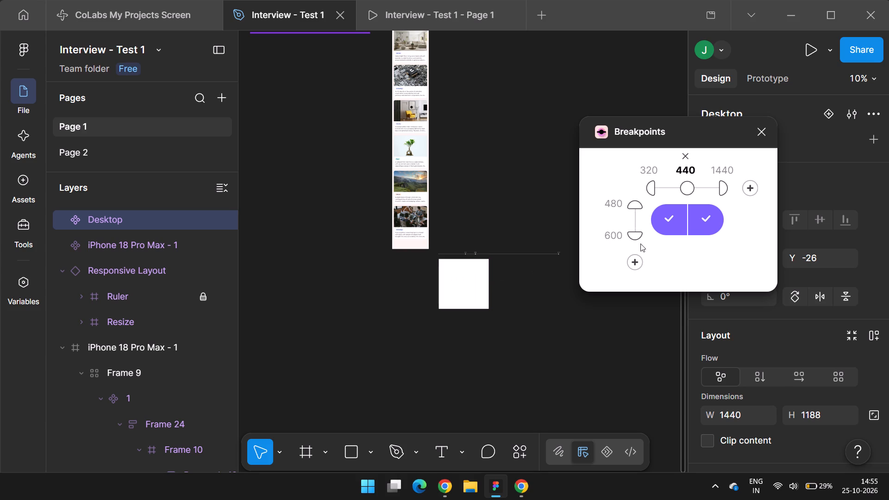
{"action": "scroll", "coordinate": [503, 323], "scroll_direction": "up", "scroll_amount": 8, "text": "ctrl"}
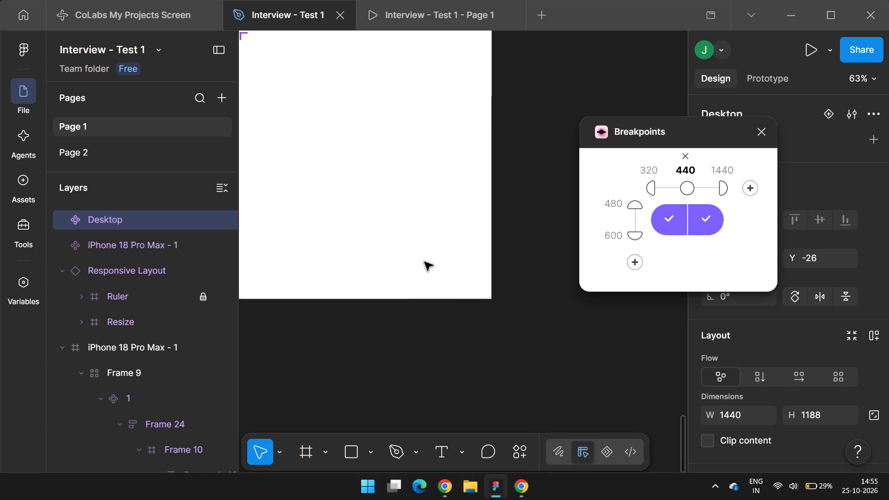
{"action": "scroll", "coordinate": [420, 242], "scroll_direction": "down", "scroll_amount": 1, "text": "ctrl"}
{"action": "scroll", "coordinate": [440, 210], "scroll_direction": "down", "scroll_amount": 3, "text": "ctrl"}
{"action": "scroll", "coordinate": [438, 151], "scroll_direction": "up", "scroll_amount": 2, "text": "ctrl"}
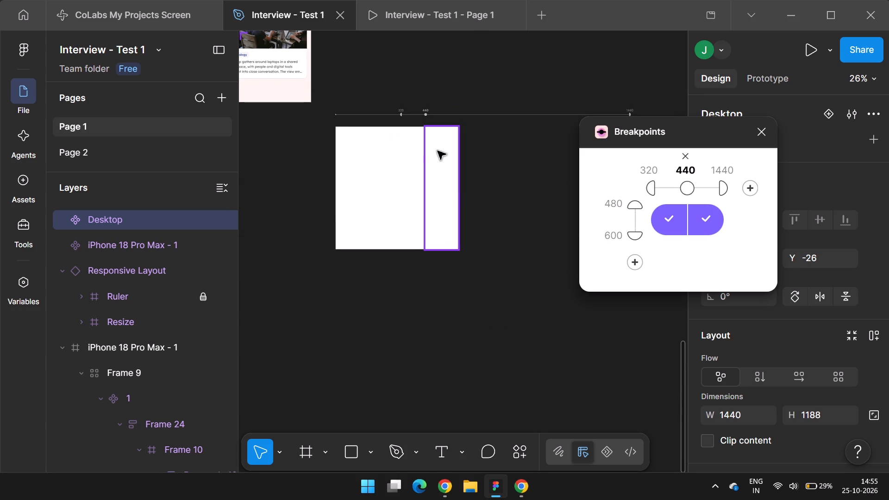
{"action": "scroll", "coordinate": [438, 151], "scroll_direction": "up", "scroll_amount": 2, "text": "ctrl"}
{"action": "scroll", "coordinate": [387, 153], "scroll_direction": "down", "scroll_amount": 4, "text": "ctrl"}
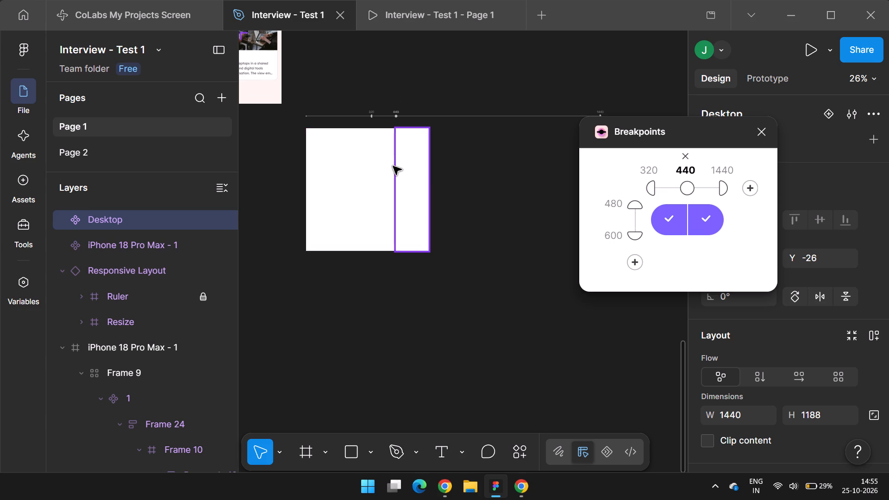
{"action": "scroll", "coordinate": [393, 166], "scroll_direction": "down", "scroll_amount": 3, "text": "ctrl"}
{"action": "scroll", "coordinate": [446, 203], "scroll_direction": "up", "scroll_amount": 4}
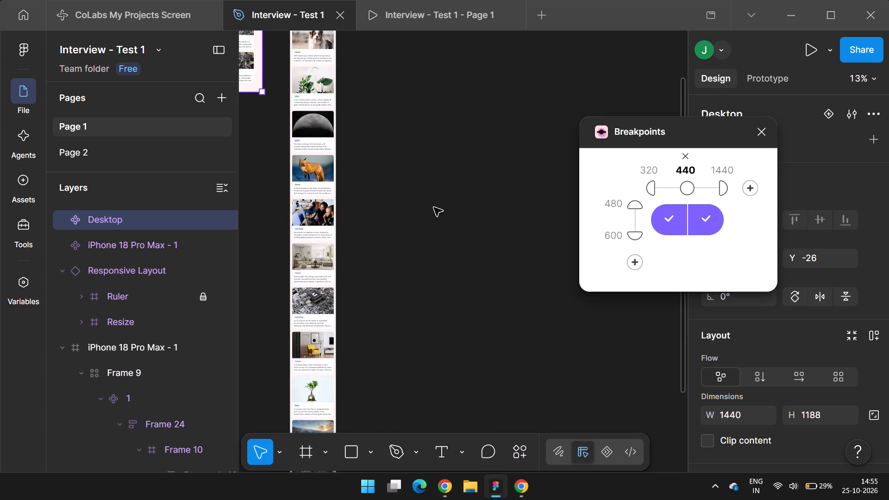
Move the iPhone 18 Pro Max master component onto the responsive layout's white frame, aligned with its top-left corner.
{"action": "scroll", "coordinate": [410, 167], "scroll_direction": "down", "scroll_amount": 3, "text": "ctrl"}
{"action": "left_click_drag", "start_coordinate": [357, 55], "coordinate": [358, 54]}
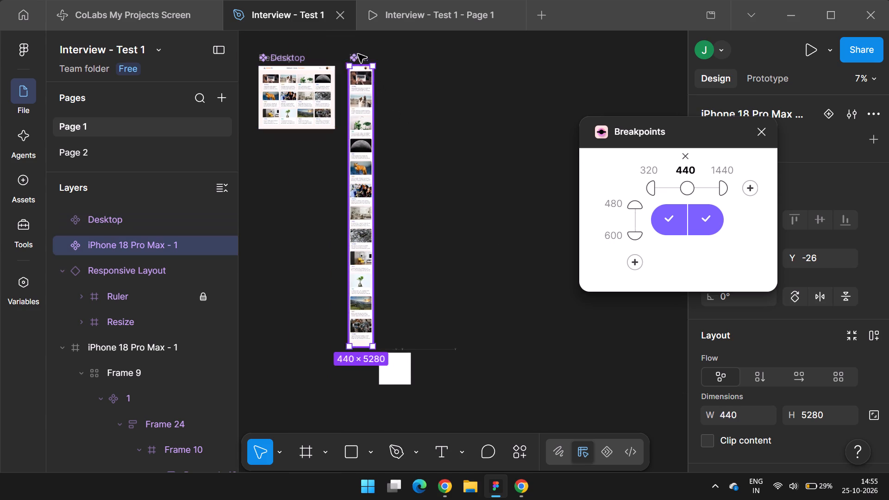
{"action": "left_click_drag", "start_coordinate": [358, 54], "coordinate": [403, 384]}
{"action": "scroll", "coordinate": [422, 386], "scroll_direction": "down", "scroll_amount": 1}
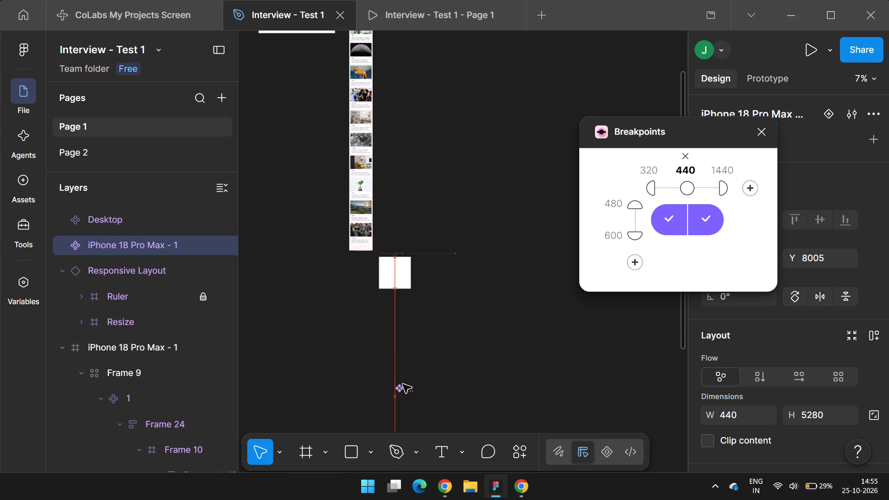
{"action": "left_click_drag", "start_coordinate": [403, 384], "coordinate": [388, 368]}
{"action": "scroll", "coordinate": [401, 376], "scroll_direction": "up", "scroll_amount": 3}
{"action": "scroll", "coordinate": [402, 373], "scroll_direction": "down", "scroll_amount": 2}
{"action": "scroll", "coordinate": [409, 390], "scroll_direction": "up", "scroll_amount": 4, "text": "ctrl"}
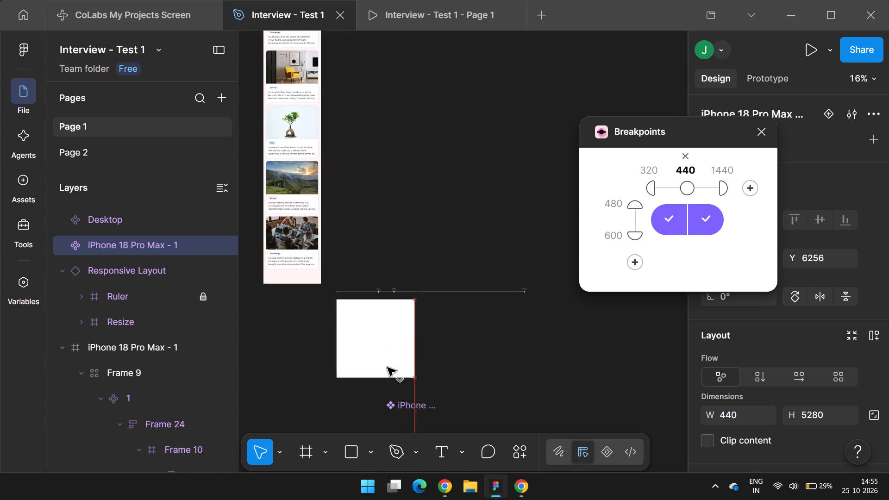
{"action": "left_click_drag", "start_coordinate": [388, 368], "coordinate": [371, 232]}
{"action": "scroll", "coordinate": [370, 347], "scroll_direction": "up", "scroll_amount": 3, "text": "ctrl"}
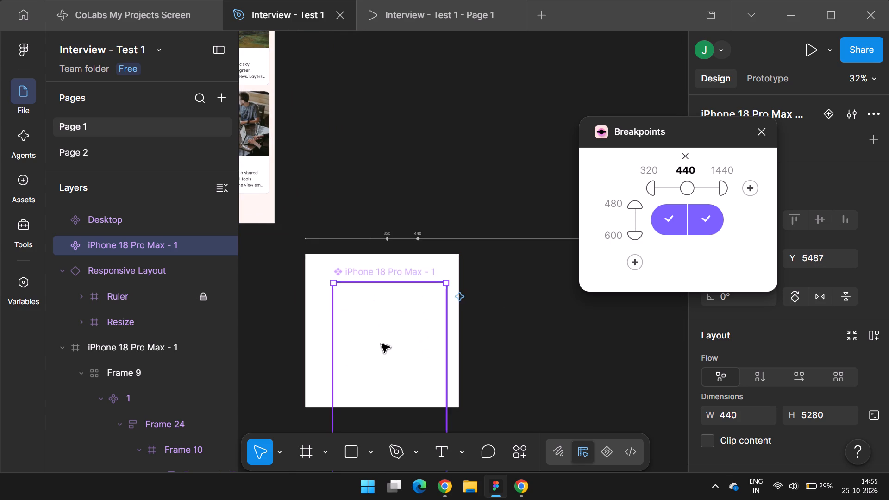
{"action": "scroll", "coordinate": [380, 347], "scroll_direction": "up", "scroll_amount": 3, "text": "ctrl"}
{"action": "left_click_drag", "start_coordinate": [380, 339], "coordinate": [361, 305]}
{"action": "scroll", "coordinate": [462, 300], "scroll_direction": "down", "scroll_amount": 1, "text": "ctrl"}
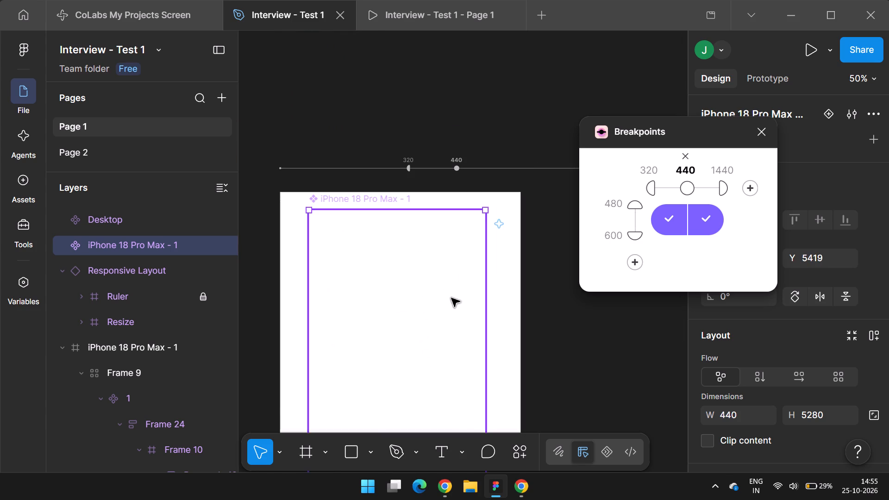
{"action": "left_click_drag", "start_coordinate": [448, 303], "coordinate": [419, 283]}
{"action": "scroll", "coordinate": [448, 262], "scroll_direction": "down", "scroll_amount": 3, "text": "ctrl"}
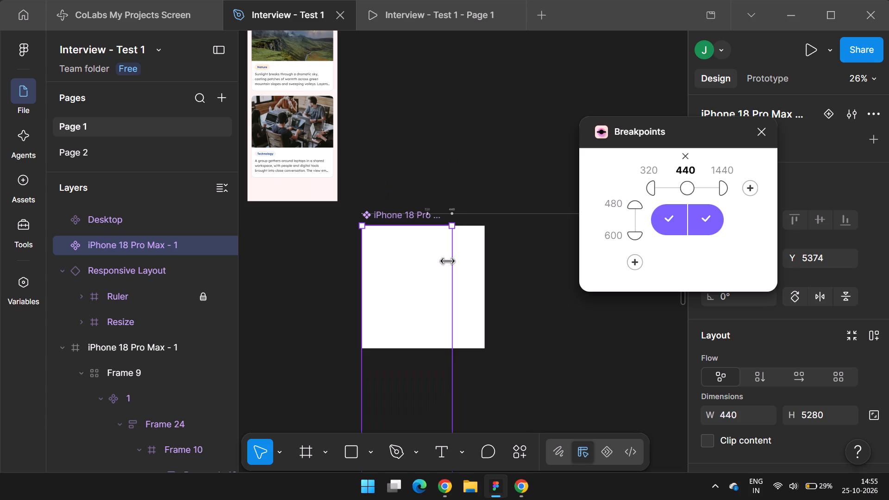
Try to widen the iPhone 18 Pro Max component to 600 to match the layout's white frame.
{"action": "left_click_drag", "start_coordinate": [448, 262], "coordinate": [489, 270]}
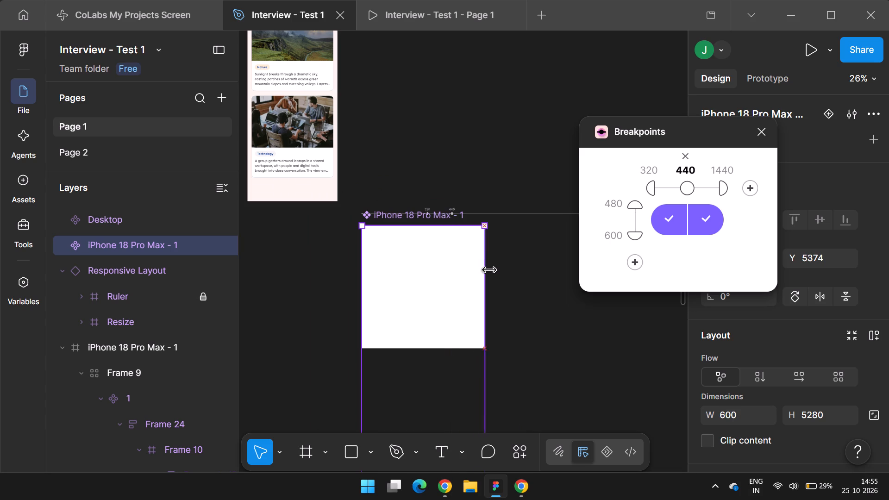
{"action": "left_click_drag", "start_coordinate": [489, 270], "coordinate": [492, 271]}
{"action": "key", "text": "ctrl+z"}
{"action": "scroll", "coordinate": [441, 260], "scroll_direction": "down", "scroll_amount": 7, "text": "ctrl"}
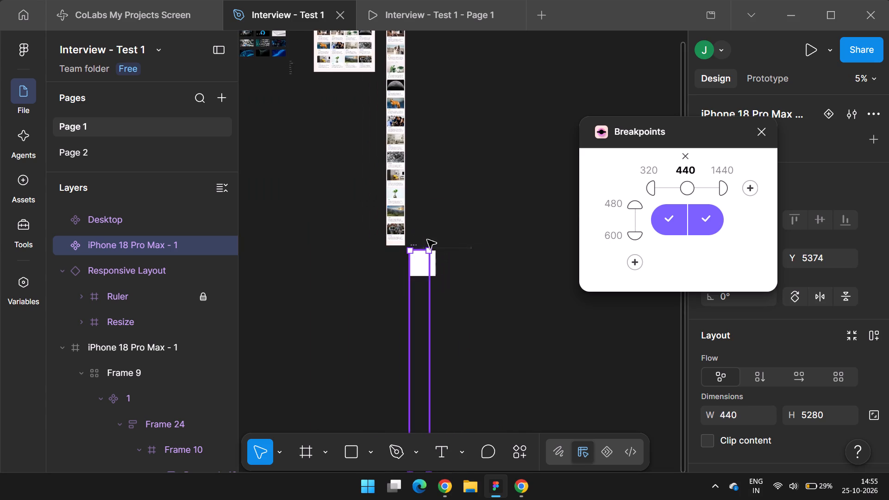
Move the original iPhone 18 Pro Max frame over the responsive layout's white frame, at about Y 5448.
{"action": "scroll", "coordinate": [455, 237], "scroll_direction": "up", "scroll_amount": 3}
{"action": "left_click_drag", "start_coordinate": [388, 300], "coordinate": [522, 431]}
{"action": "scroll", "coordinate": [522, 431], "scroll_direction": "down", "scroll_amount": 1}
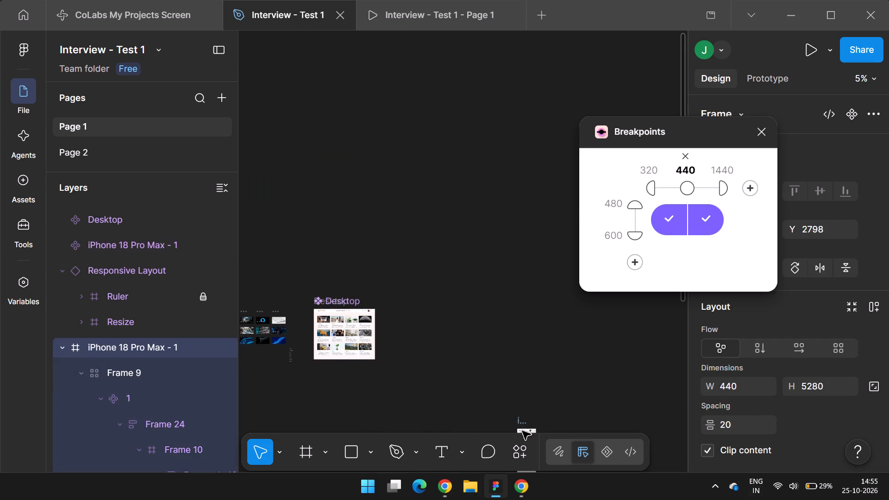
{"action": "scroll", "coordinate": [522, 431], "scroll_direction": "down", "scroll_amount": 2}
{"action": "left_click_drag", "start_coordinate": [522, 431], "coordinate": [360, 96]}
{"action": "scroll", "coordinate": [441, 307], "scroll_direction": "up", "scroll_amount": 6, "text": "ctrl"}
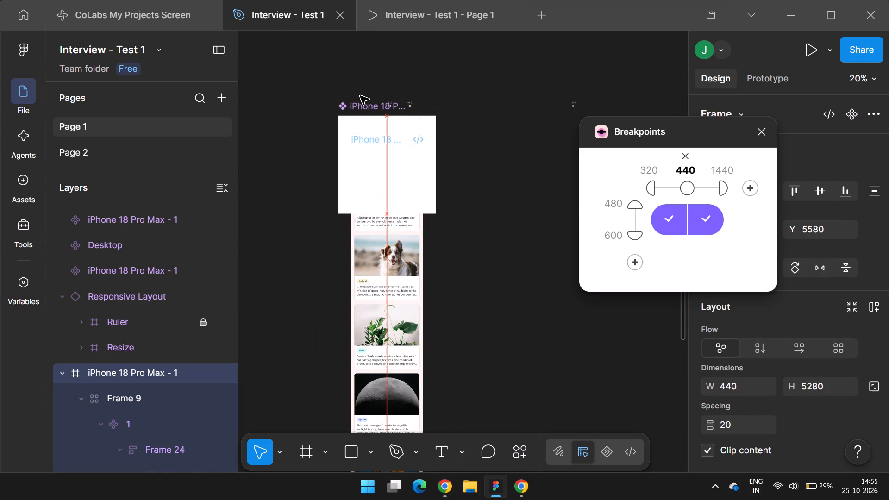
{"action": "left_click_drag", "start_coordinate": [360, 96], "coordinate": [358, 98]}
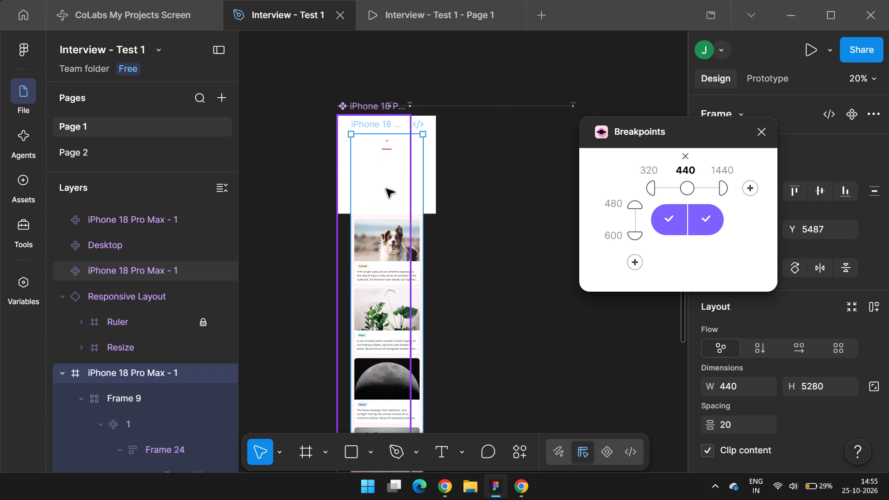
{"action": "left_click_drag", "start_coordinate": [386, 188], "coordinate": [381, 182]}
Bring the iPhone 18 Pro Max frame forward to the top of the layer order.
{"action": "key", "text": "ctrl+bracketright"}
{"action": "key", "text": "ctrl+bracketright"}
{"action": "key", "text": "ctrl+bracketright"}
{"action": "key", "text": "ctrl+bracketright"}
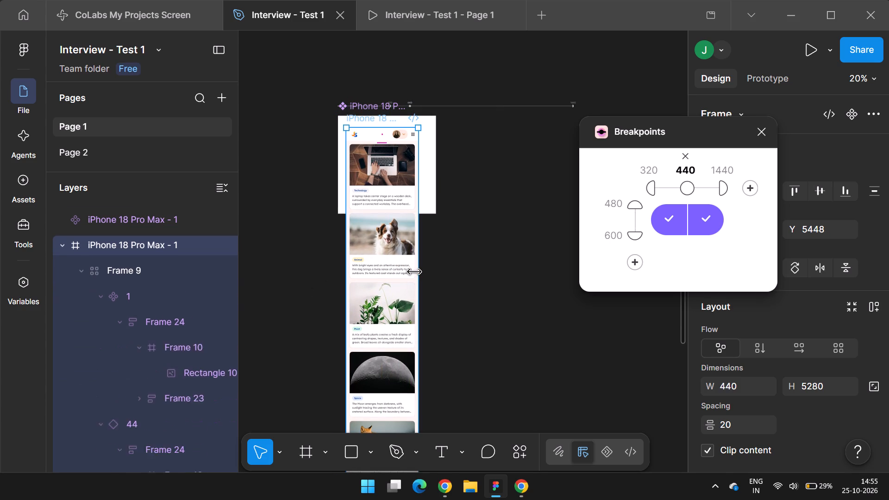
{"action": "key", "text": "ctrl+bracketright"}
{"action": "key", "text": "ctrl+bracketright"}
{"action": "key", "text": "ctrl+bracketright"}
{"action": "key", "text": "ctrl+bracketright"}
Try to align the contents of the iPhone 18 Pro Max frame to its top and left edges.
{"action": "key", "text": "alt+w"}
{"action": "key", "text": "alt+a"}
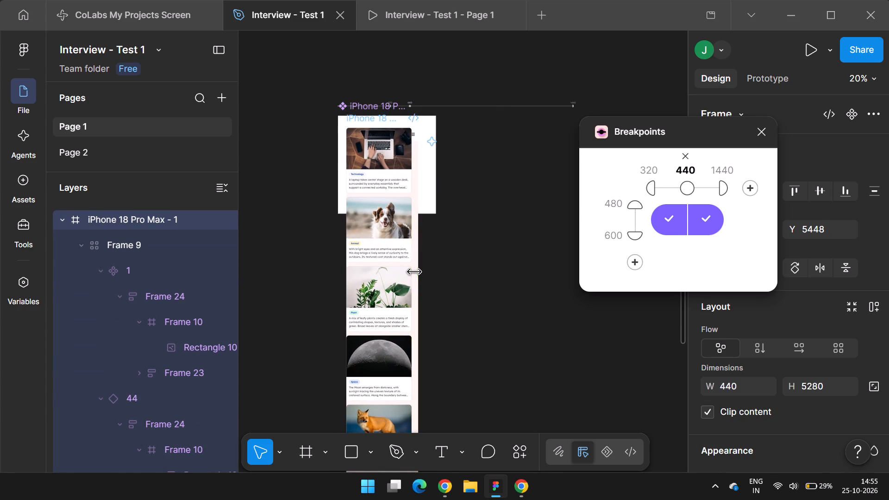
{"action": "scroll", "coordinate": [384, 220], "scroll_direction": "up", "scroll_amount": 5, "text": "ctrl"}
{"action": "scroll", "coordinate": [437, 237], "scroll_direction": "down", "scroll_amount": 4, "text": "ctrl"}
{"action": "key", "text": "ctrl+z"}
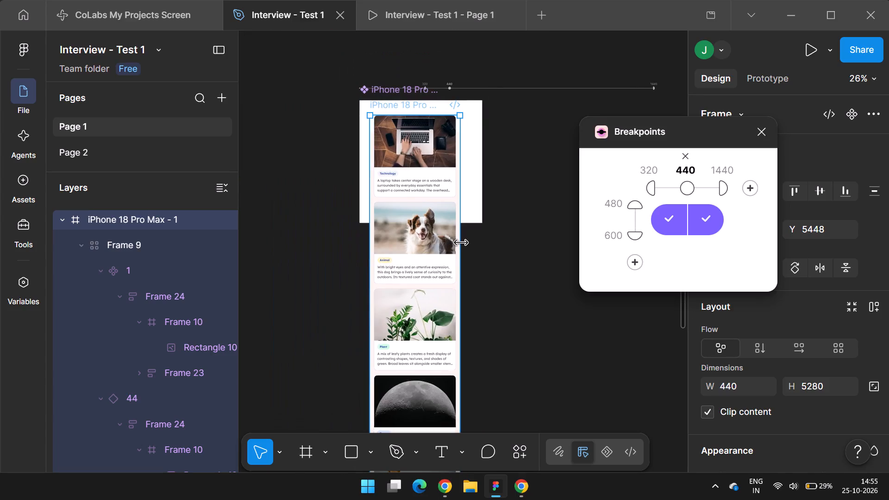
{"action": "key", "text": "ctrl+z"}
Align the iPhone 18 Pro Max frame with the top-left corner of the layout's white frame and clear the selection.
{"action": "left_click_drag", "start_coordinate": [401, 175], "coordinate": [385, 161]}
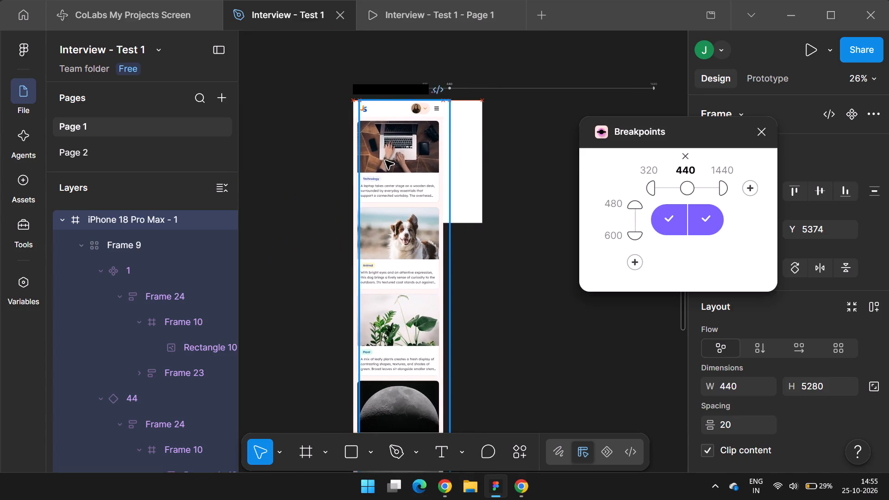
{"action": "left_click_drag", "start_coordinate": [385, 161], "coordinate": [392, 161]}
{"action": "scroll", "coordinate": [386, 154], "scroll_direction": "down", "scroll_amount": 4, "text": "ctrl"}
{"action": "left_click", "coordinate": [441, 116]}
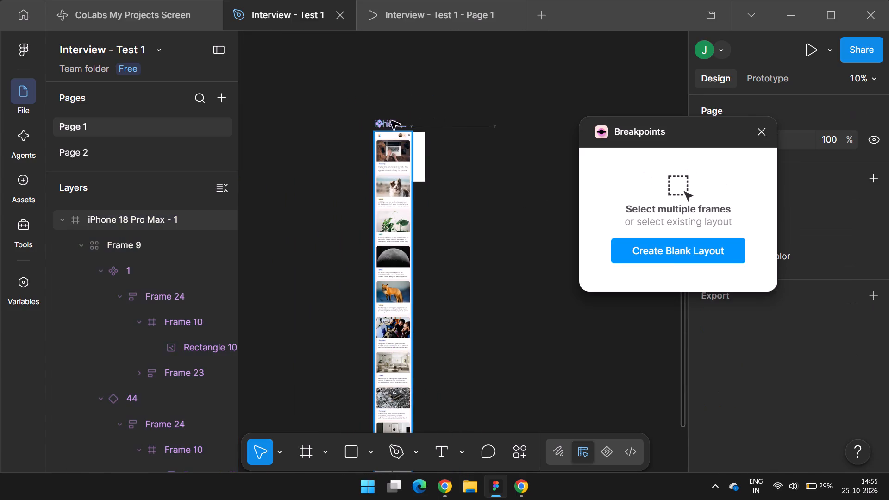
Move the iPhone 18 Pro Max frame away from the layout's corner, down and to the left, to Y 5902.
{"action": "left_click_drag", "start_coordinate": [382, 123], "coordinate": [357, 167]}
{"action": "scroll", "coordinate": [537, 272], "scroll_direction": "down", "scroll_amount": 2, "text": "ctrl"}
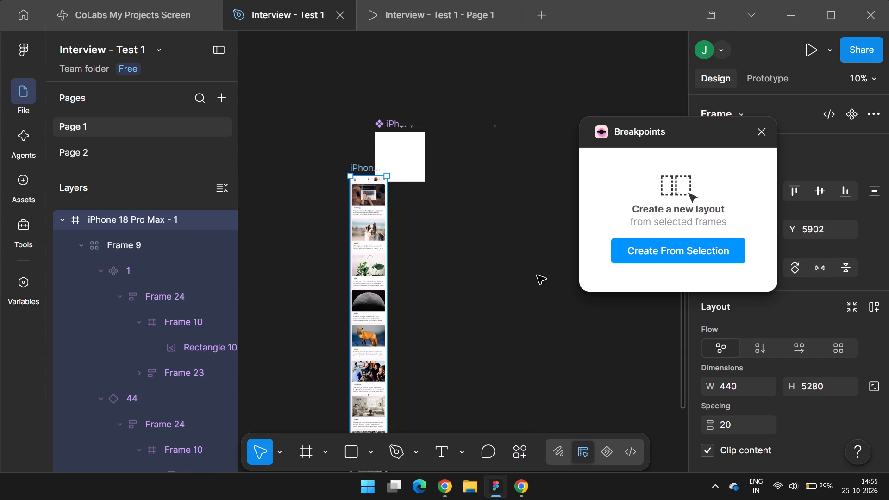
Undo the frame moves, master assignments and responsive layout creation, back to the two original frames before the Desktop renaming.
{"action": "scroll", "coordinate": [537, 275], "scroll_direction": "down", "scroll_amount": 6, "text": "ctrl"}
{"action": "key", "text": "ctrl+z"}
{"action": "key", "text": "ctrl+z"}
{"action": "key", "text": "ctrl+z"}
{"action": "key", "text": "ctrl+z"}
{"action": "key", "text": "ctrl+z"}
{"action": "key", "text": "ctrl+z"}
{"action": "key", "text": "ctrl+z"}
{"action": "key", "text": "ctrl+z"}
{"action": "key", "text": "ctrl+z"}
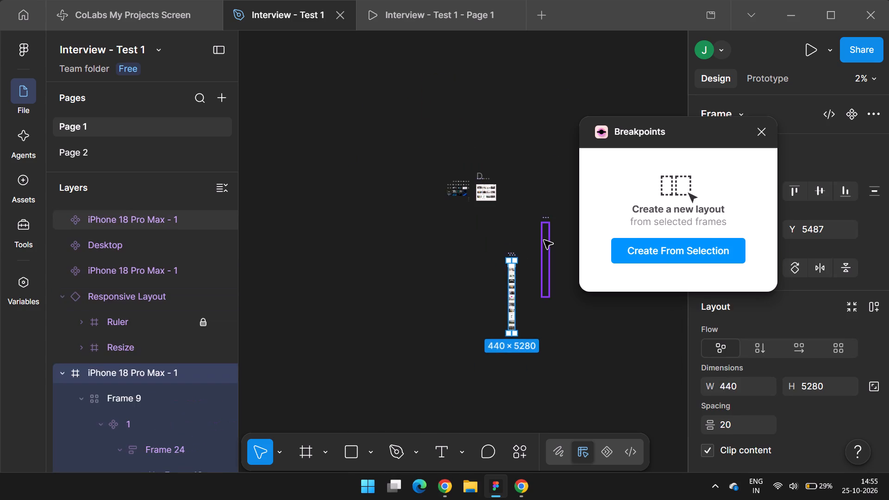
{"action": "key", "text": "ctrl+z"}
{"action": "key", "text": "ctrl+z"}
{"action": "key", "text": "ctrl+z"}
{"action": "key", "text": "ctrl+z"}
{"action": "key", "text": "ctrl+z"}
{"action": "key", "text": "ctrl+z"}
{"action": "key", "text": "ctrl+z"}
{"action": "key", "text": "ctrl+z"}
{"action": "key", "text": "ctrl+z"}
{"action": "key", "text": "ctrl+z"}
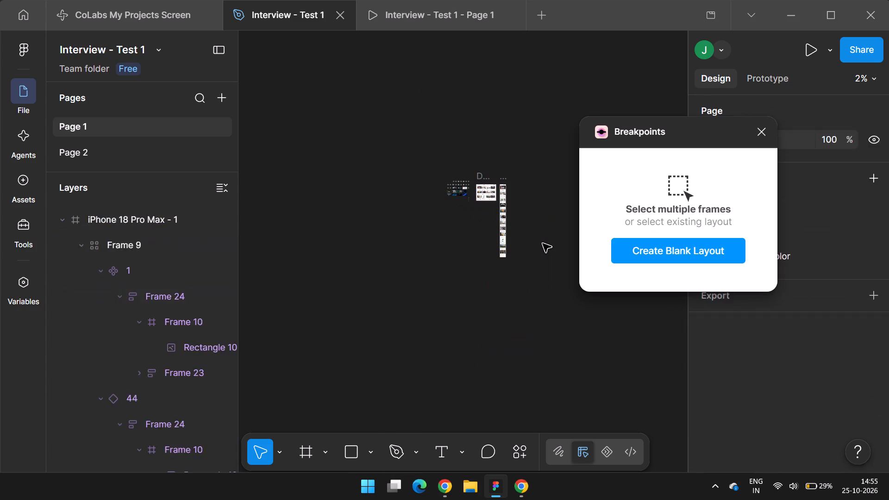
{"action": "key", "text": "ctrl+z"}
{"action": "key", "text": "ctrl+z"}
{"action": "key", "text": "ctrl+z"}
{"action": "key", "text": "ctrl+z"}
{"action": "key", "text": "ctrl+z"}
Redo the renaming of the 1440 × 1188 frame as Desktop.
{"action": "scroll", "coordinate": [536, 235], "scroll_direction": "up", "scroll_amount": 4, "text": "ctrl"}
{"action": "scroll", "coordinate": [495, 157], "scroll_direction": "up", "scroll_amount": 2, "text": "ctrl"}
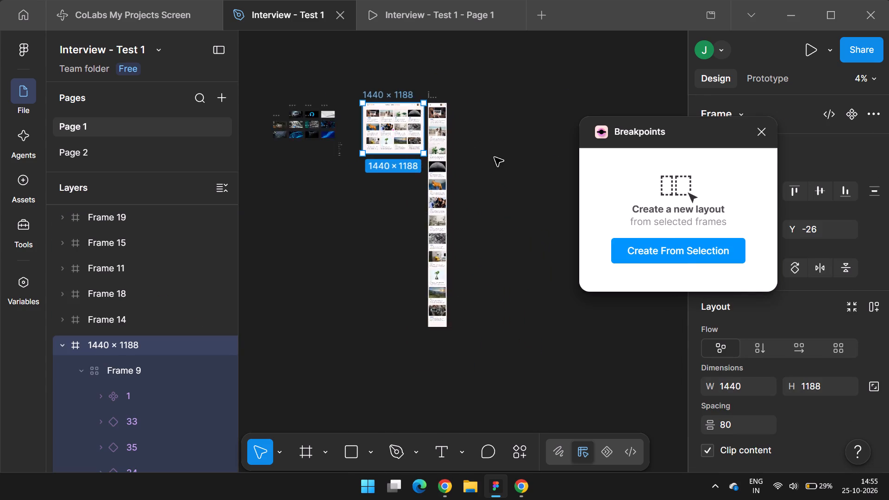
{"action": "key", "text": "ctrl+shift+z"}
{"action": "scroll", "coordinate": [495, 157], "scroll_direction": "up", "scroll_amount": 1, "text": "ctrl+shift"}
{"action": "key", "text": "ctrl+shift+z"}
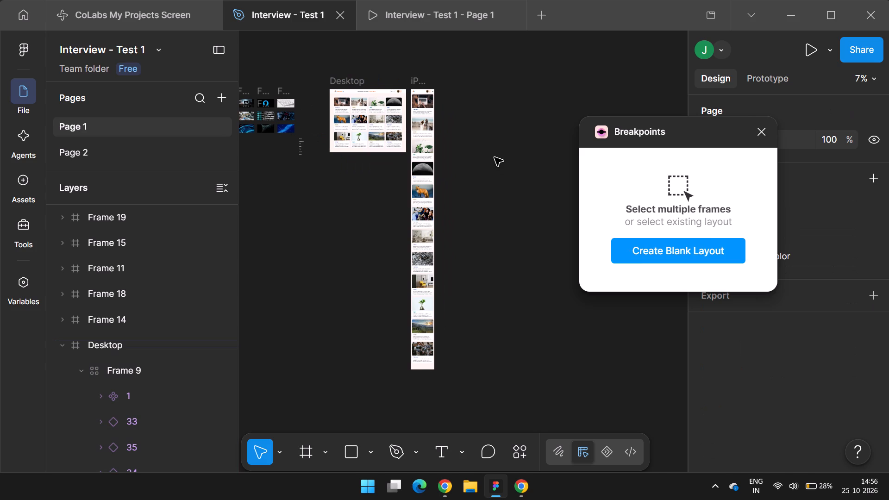
{"action": "key", "text": "ctrl+z"}
{"action": "key", "text": "ctrl+z"}
{"action": "key", "text": "ctrl+shift+z"}
{"action": "left_click", "coordinate": [495, 157]}
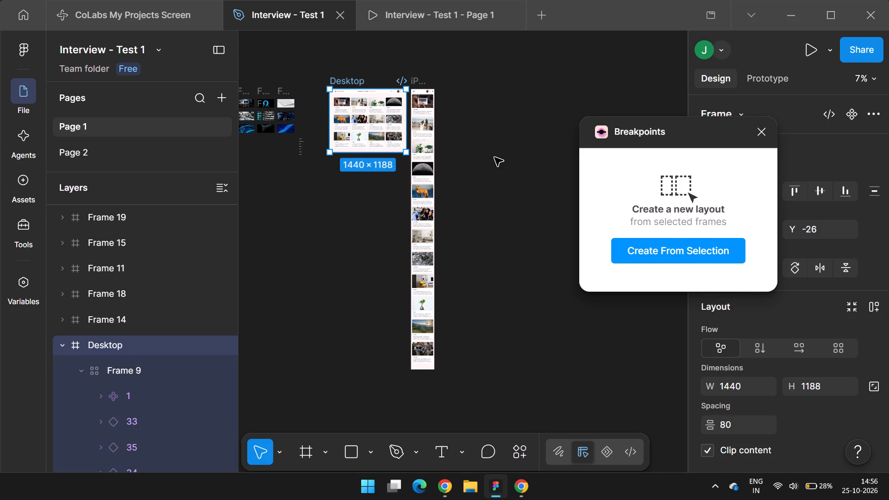
Switch to Chrome and open YouTube in a new tab.
{"action": "key", "text": "alt+Tab"}
{"action": "key", "text": "alt+Tab"}
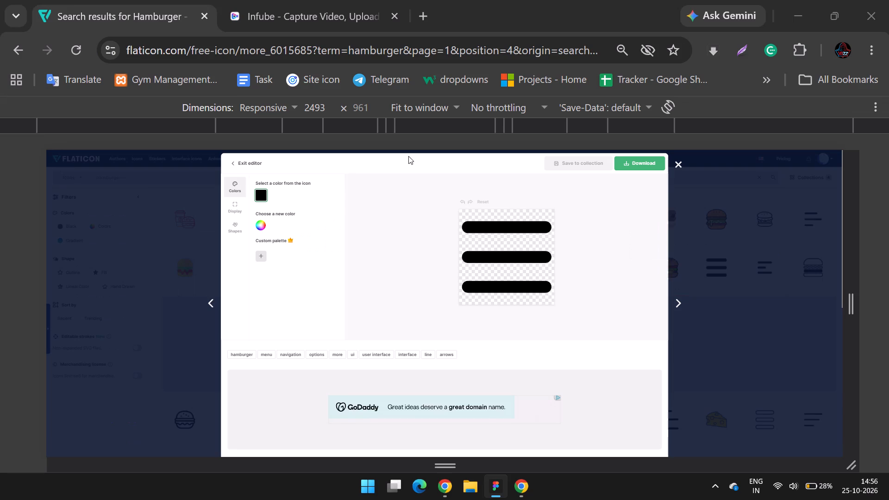
{"action": "left_click", "coordinate": [420, 11]}
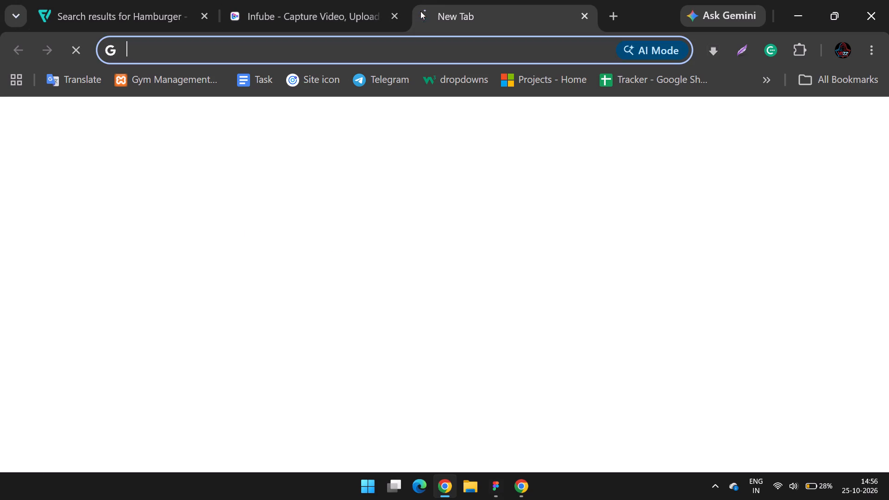
{"action": "type", "text": "you"}
{"action": "key", "text": "Return"}
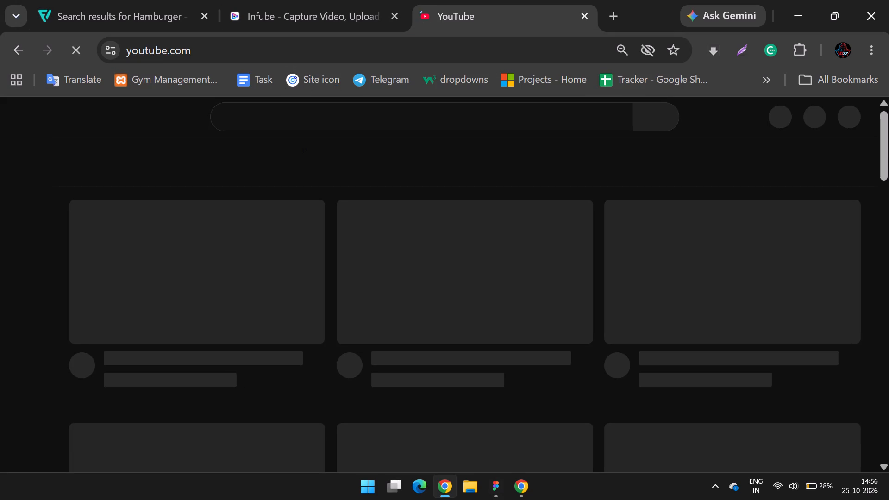
Search YouTube for "how to use breakpoints plugin in figma".
{"action": "left_click", "coordinate": [363, 111]}
{"action": "type", "text": "how to use"}
{"action": "key", "text": "space"}
{"action": "type", "text": "breakpoint"}
{"action": "key", "text": "space"}
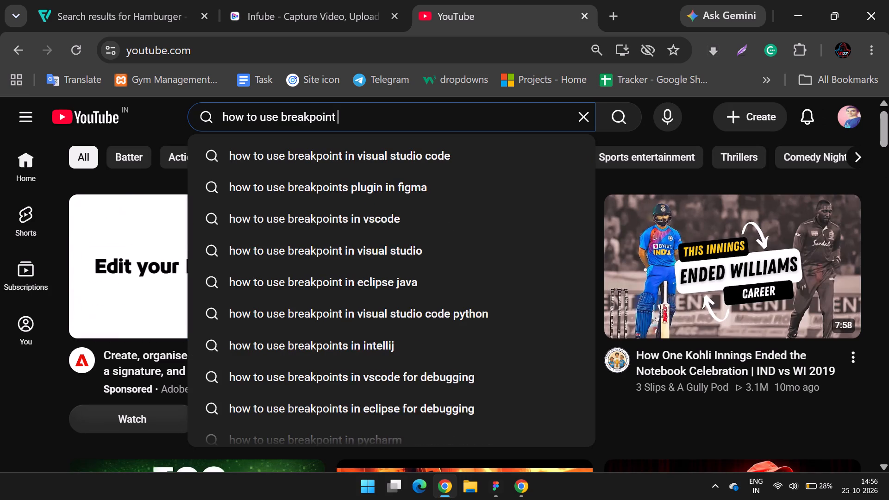
{"action": "key", "text": "s"}
{"action": "key", "text": "BackSpace"}
{"action": "key", "text": "BackSpace"}
{"action": "type", "text": "s plugin in figma"}
{"action": "key", "text": "Return"}
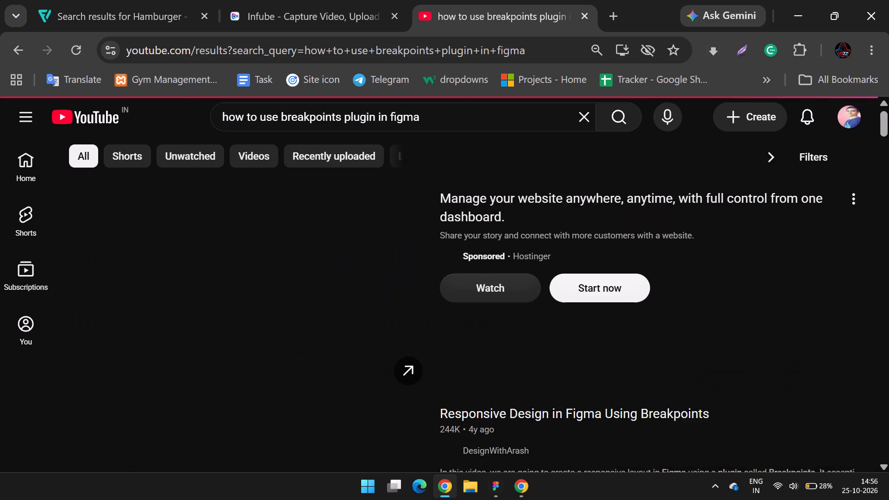
Open the video "Responsive Design in Figma Using Breakpoints" from the search results.
{"action": "scroll", "coordinate": [430, 313], "scroll_direction": "down", "scroll_amount": 2}
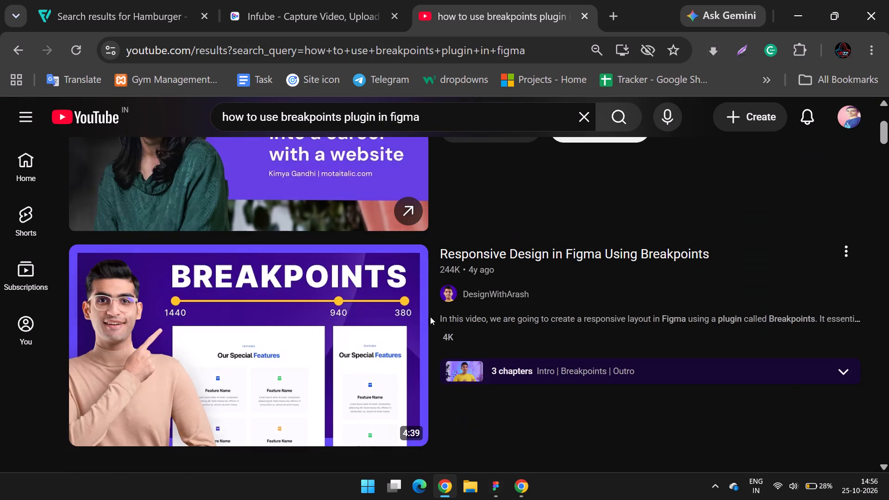
{"action": "left_click", "coordinate": [270, 329]}
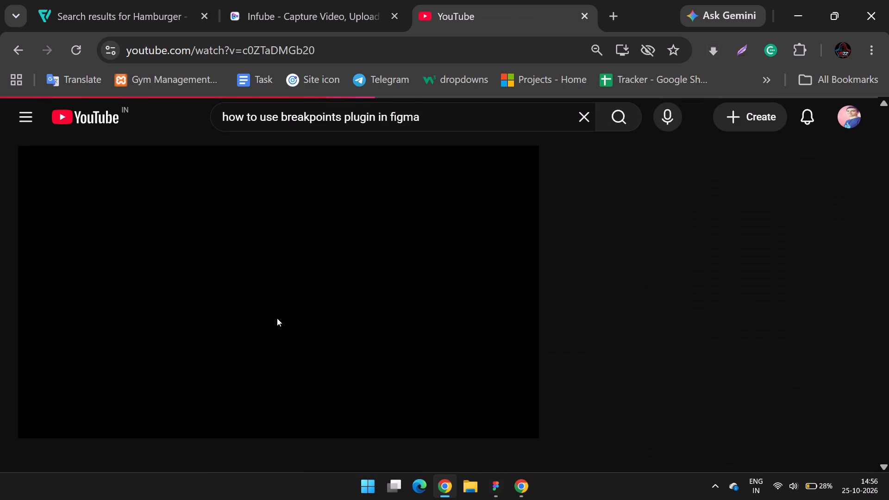